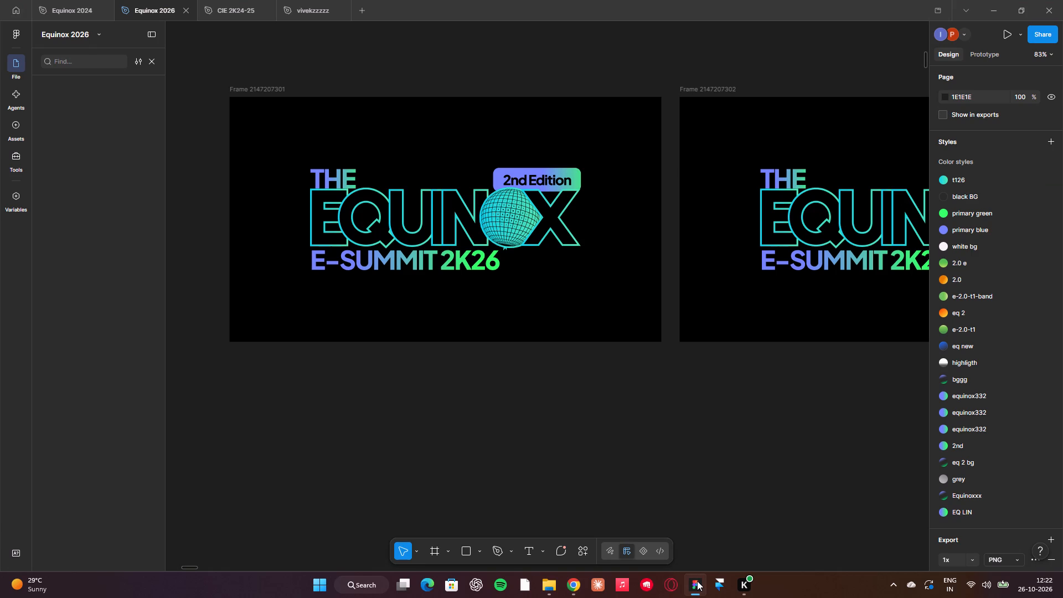
ctrl+scroll(697, 581, down, 2)
scroll(697, 581, left, 3)
scroll(794, 432, left, 3)
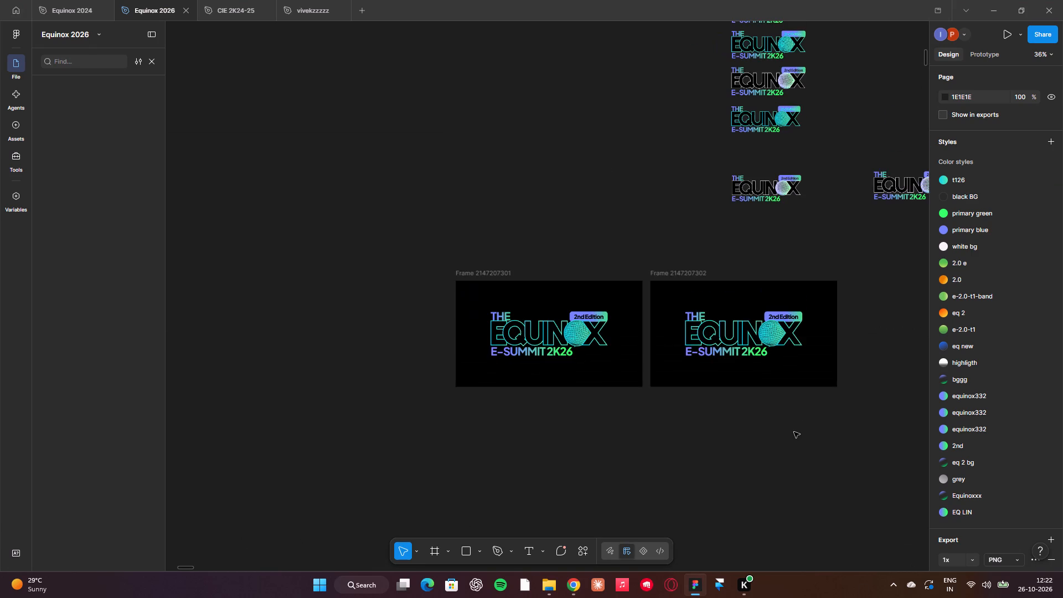
scroll(794, 432, left, 1)
click(621, 269)
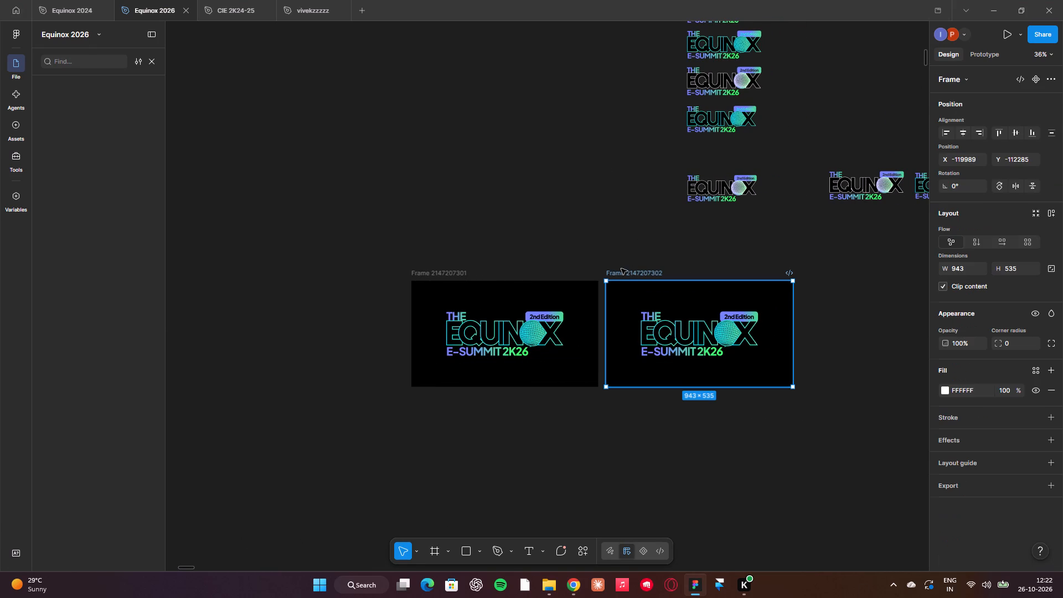
click(653, 324)
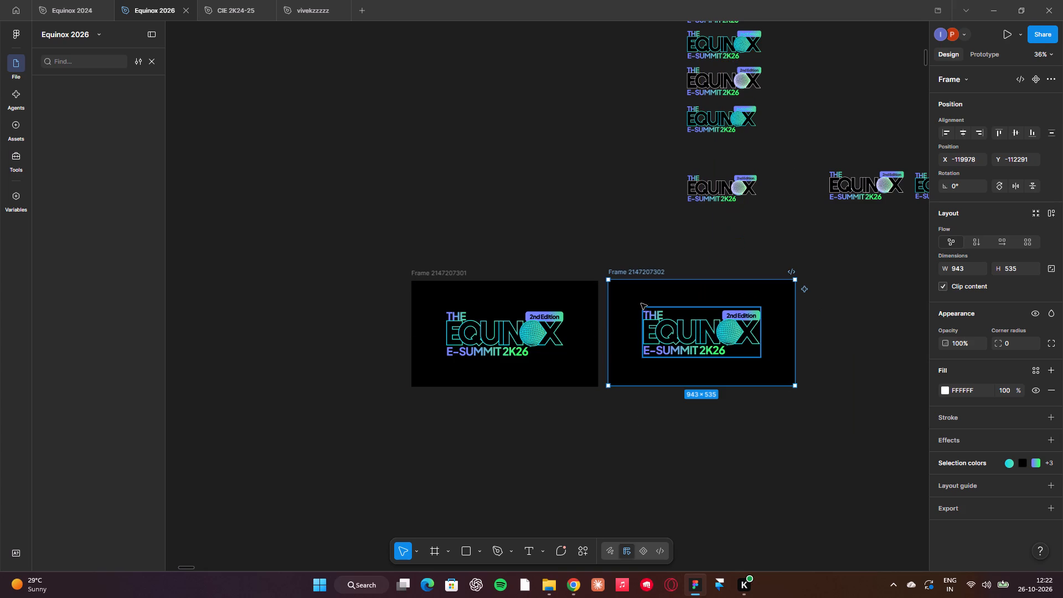
click(636, 297)
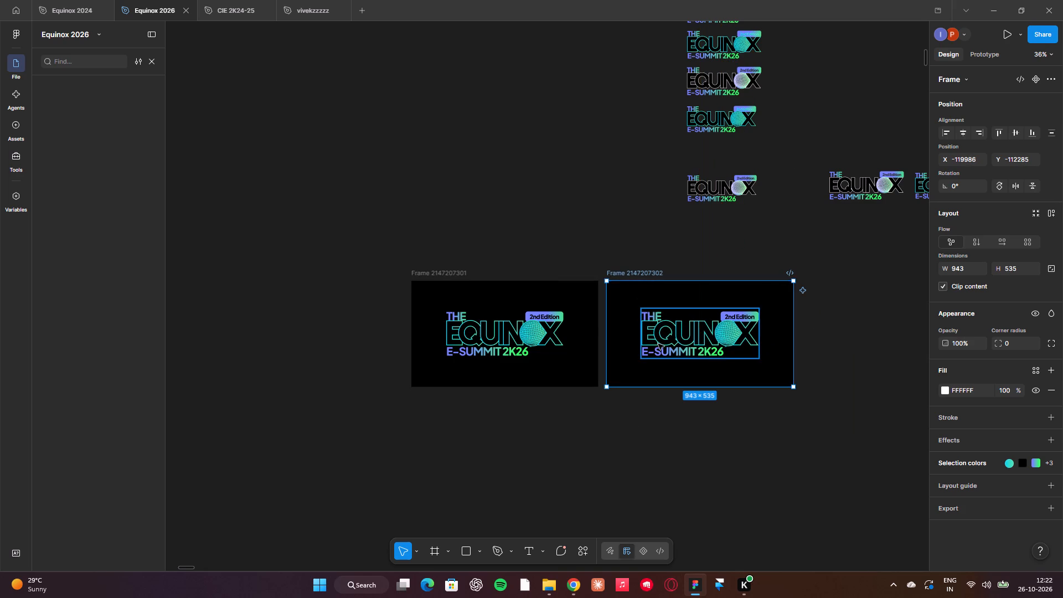
click(658, 344)
drag(658, 344, 608, 470)
key(Delete)
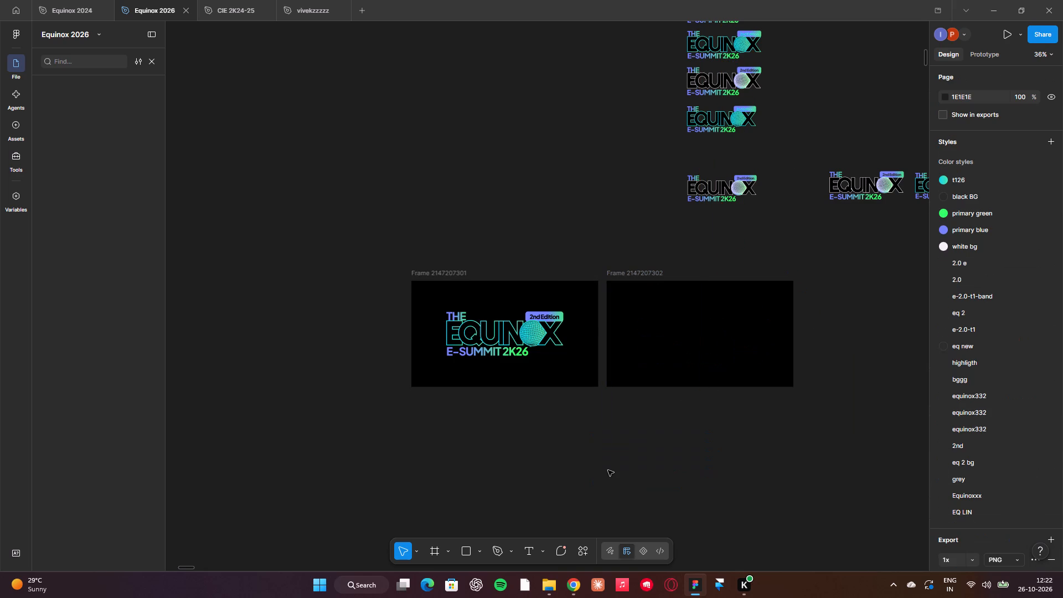
Find the Dropdown (10ft x 30 ft) banners and copy the vertical white Equinox logo group from the third one.
scroll(608, 470, up, 1)
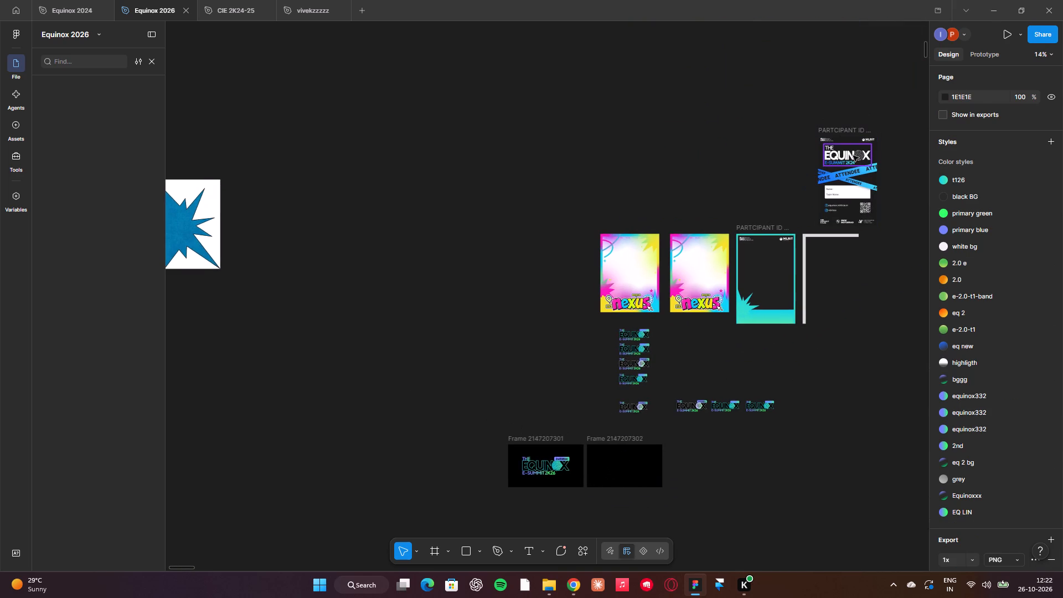
click(852, 156)
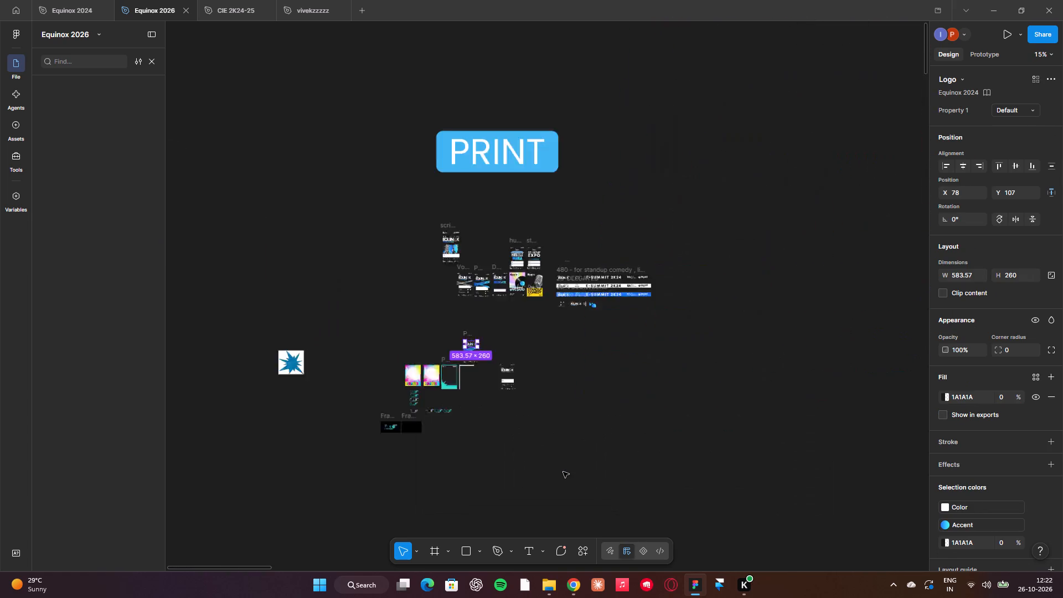
click(563, 472)
click(563, 472)
scroll(563, 472, left, 6)
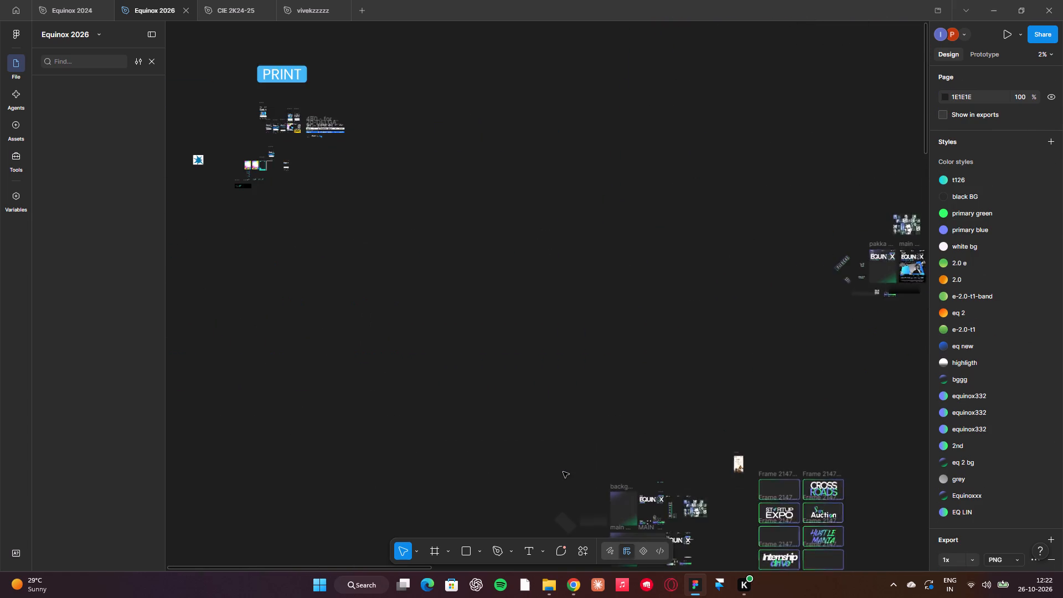
scroll(563, 472, left, 12)
scroll(563, 472, down, 2)
scroll(563, 472, left, 4)
scroll(563, 472, up, 3)
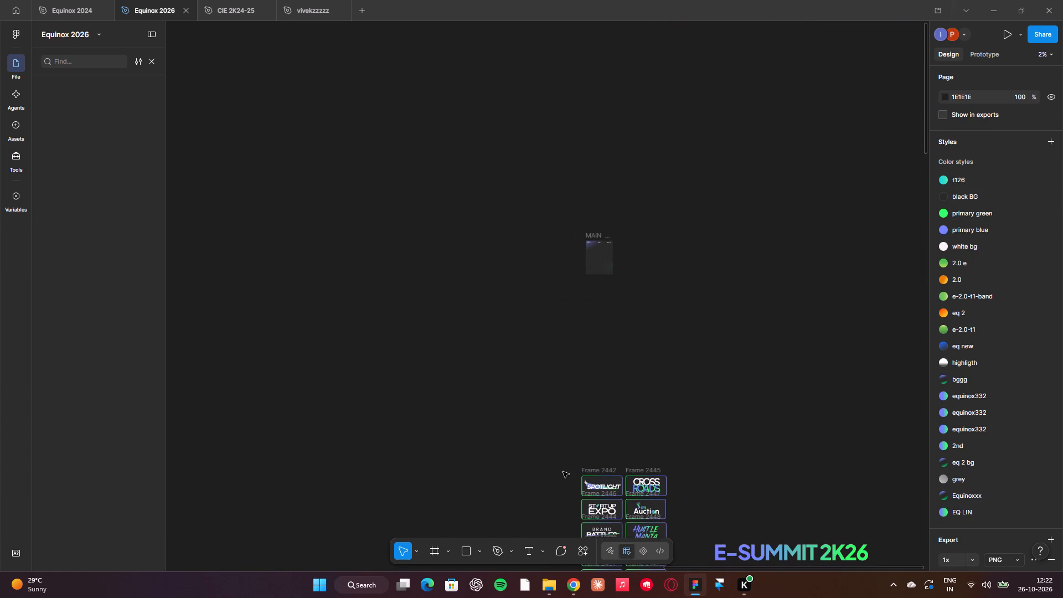
scroll(563, 472, left, 5)
scroll(563, 472, down, 8)
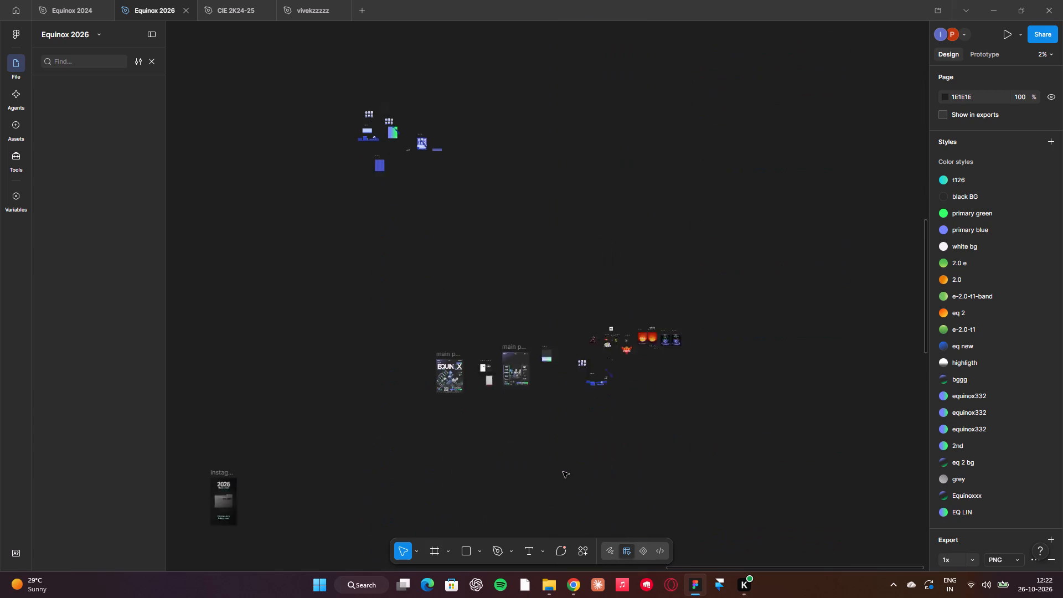
scroll(563, 472, down, 2)
scroll(563, 472, up, 5)
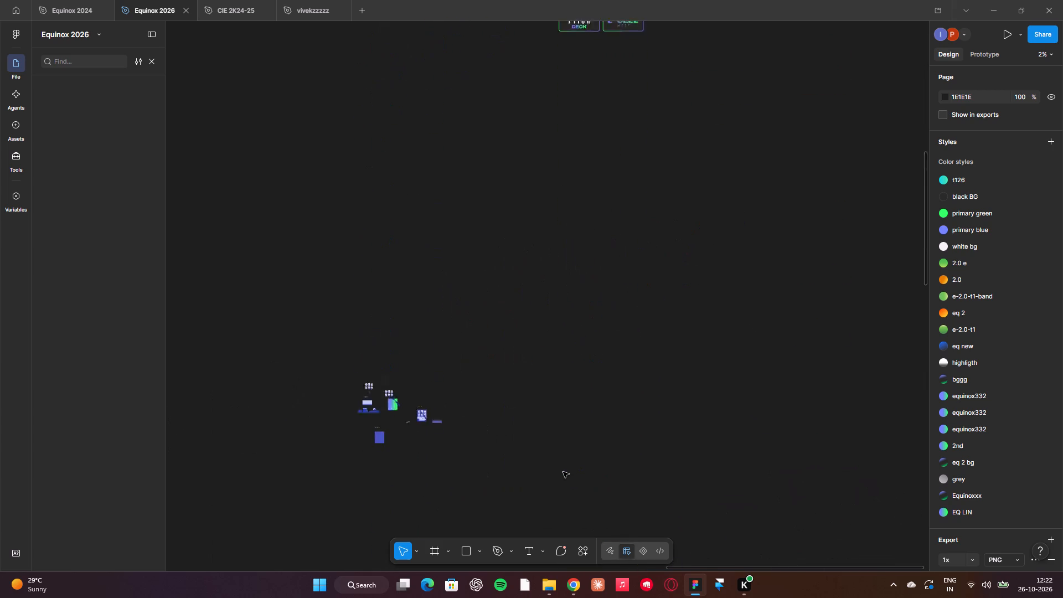
scroll(563, 472, up, 7)
scroll(563, 472, right, 6)
scroll(563, 472, up, 1)
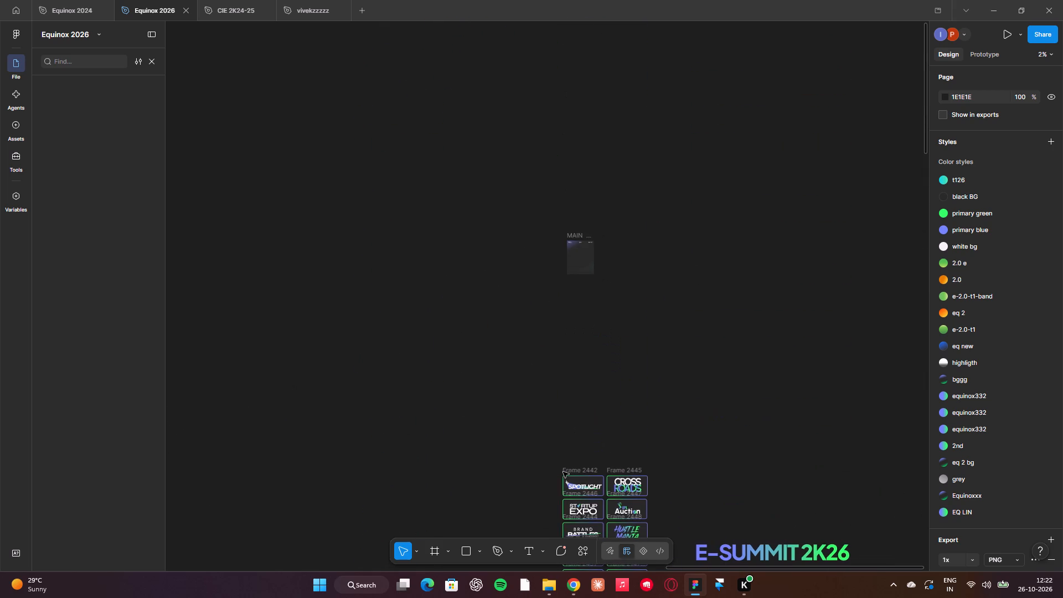
scroll(563, 472, up, 1)
scroll(563, 472, down, 12)
scroll(563, 472, up, 9)
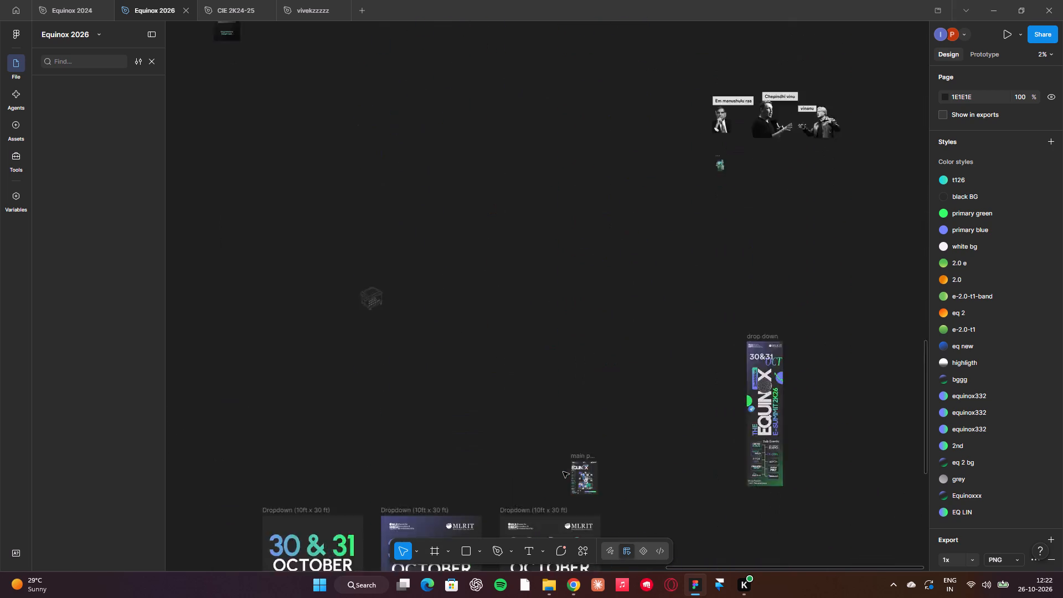
scroll(563, 472, down, 9)
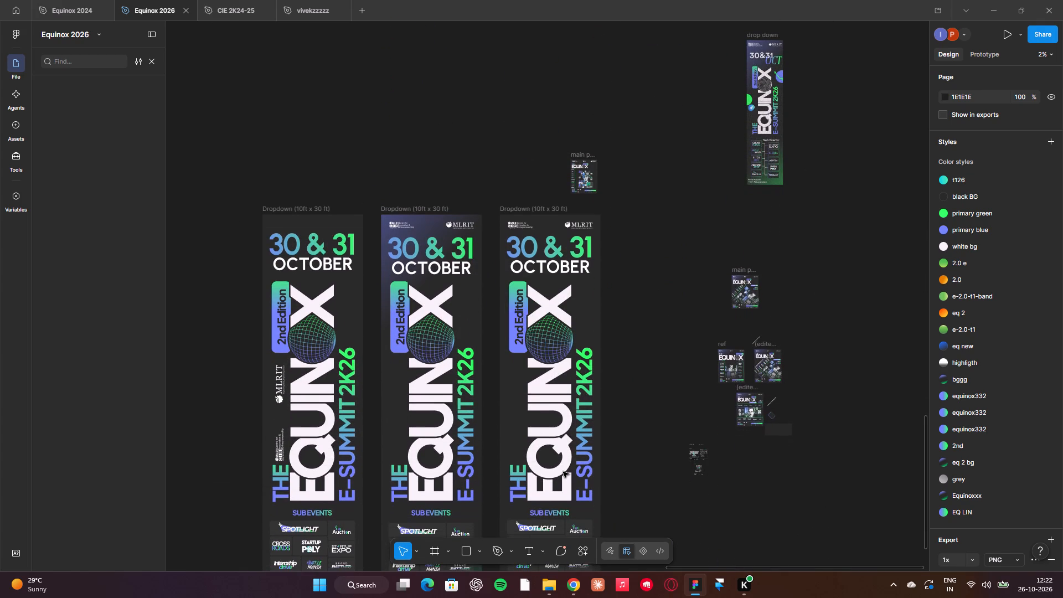
click(541, 434)
key(ctrl+c)
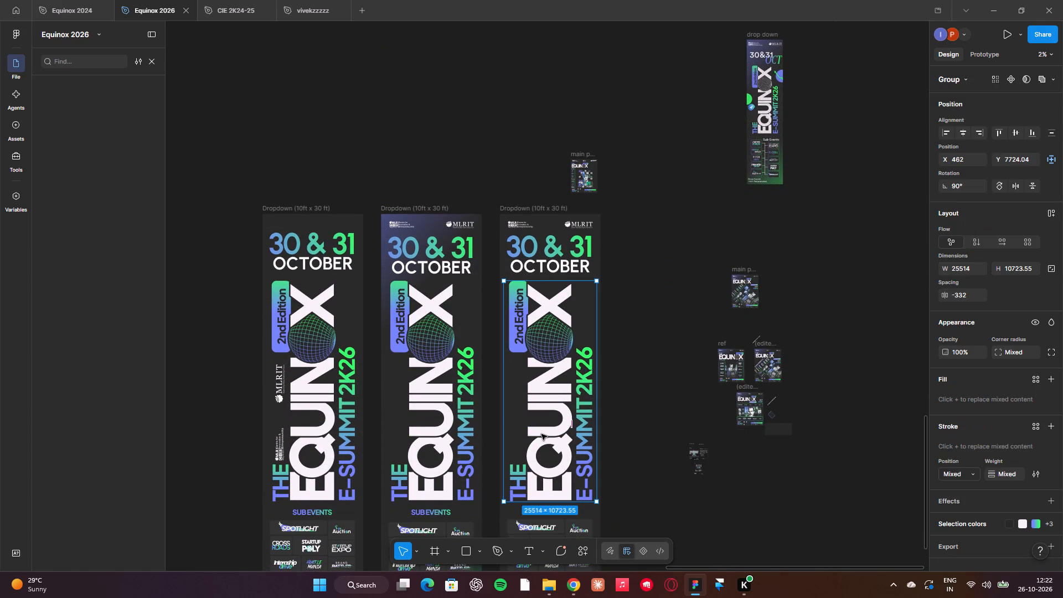
Paste the copied logo group onto the empty canvas near the two logo frames in the PRINT section.
click(344, 150)
scroll(344, 150, right, 4)
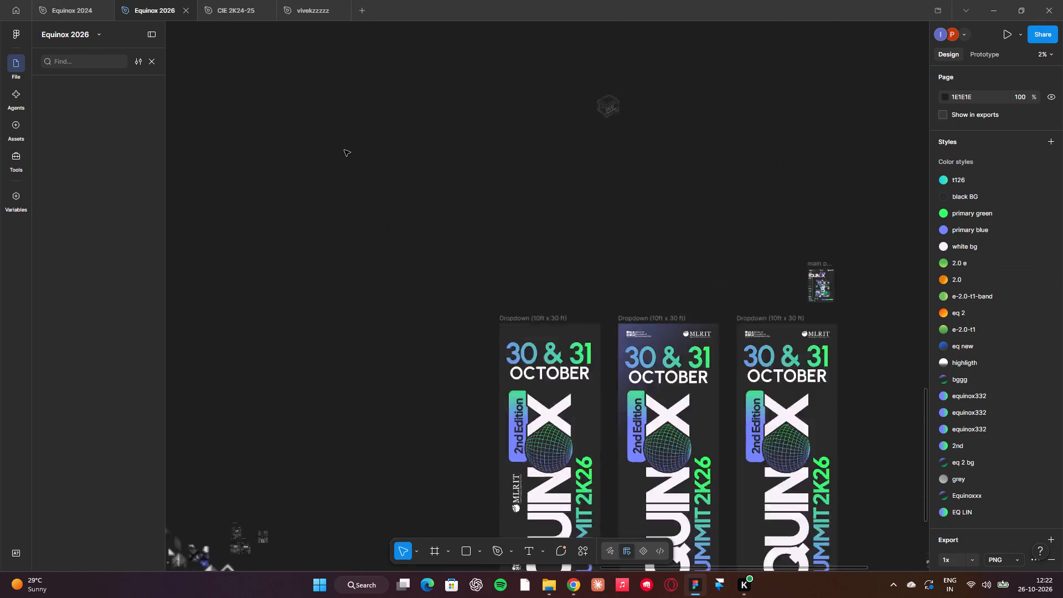
scroll(344, 150, right, 15)
scroll(344, 150, up, 2)
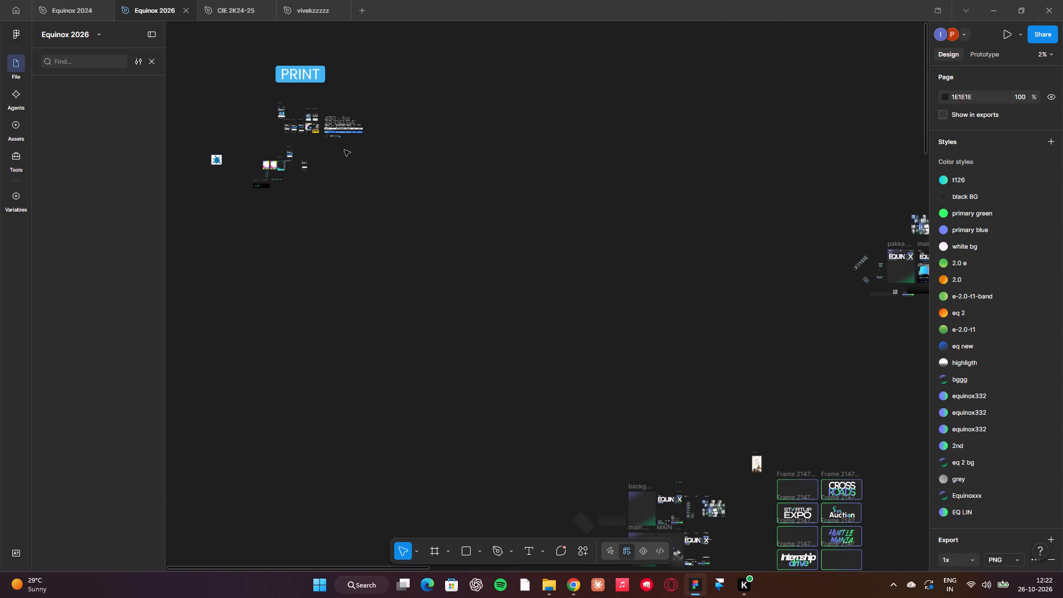
scroll(344, 150, down, 3)
click(371, 209)
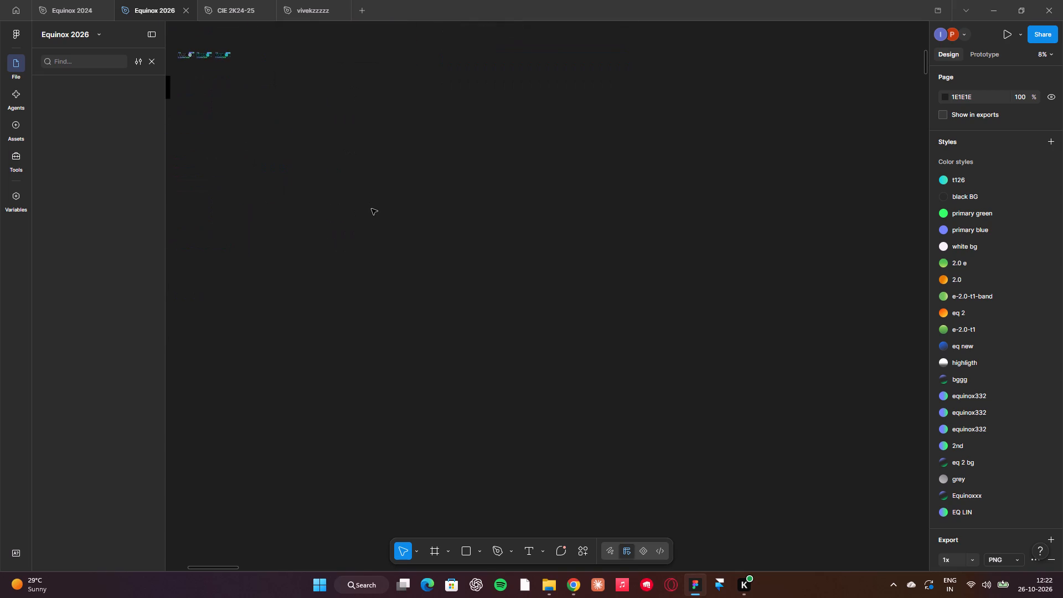
key(ctrl+v)
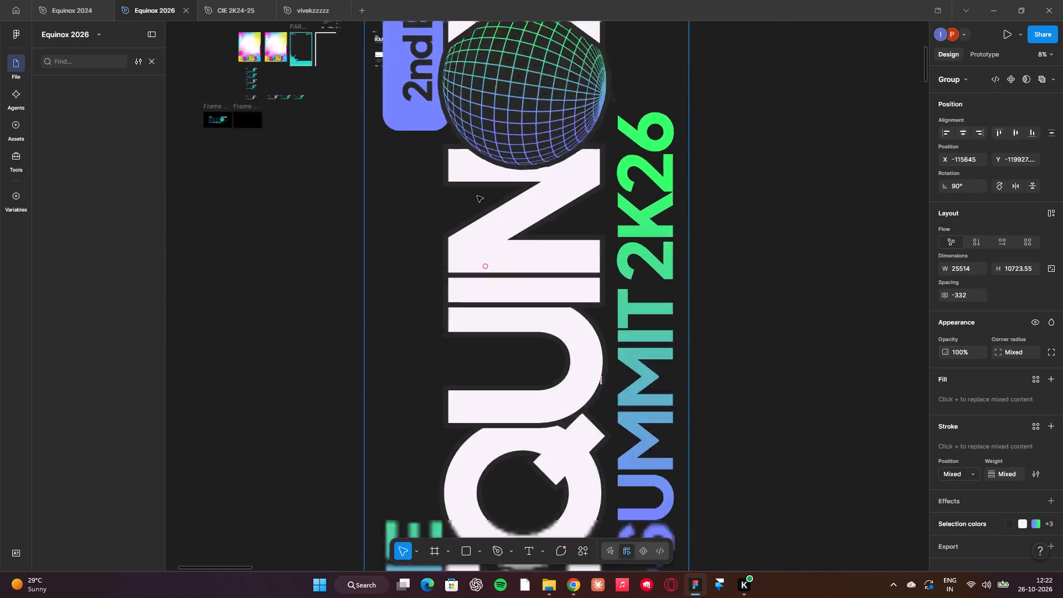
Set the pasted logo's rotation to 0°.
click(969, 186)
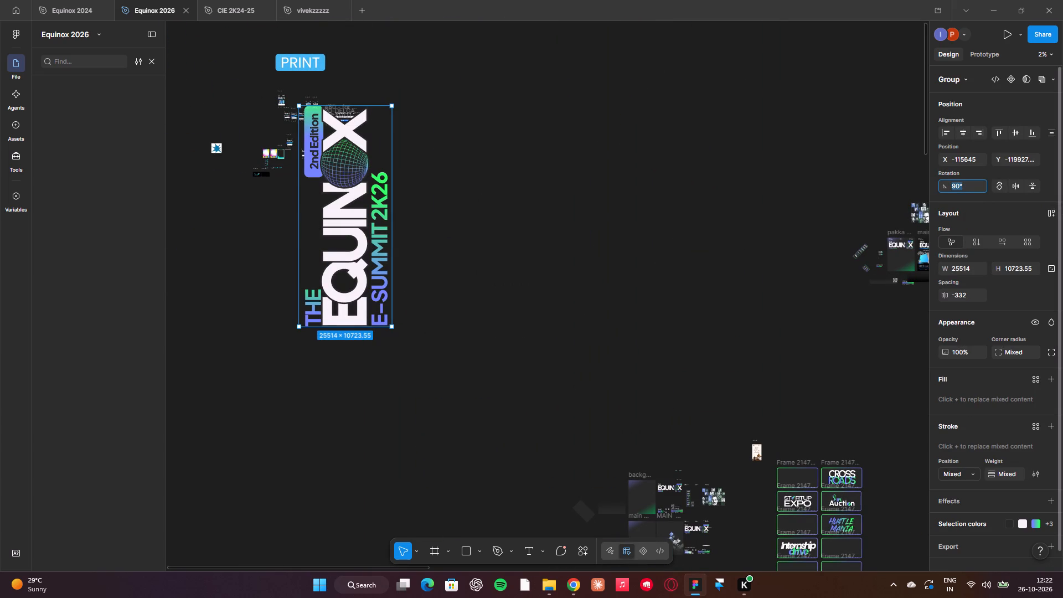
key(0)
key(Return)
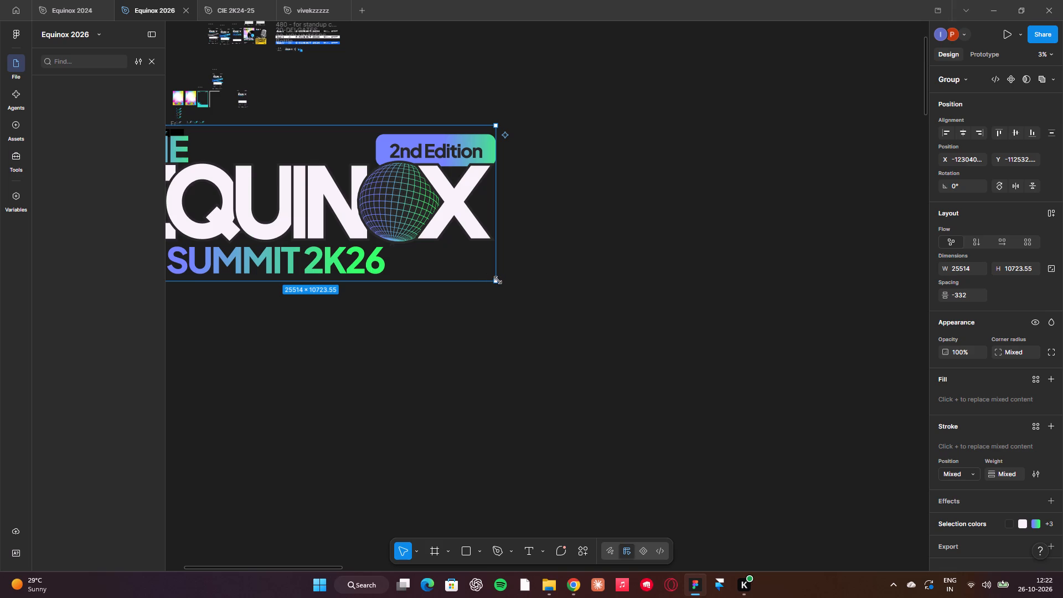
Scale the pasted logo down proportionally to about 932 × 392 with the Scale tool.
key(k)
drag(498, 280, 256, 178)
scroll(256, 178, right, 4)
drag(560, 184, 493, 181)
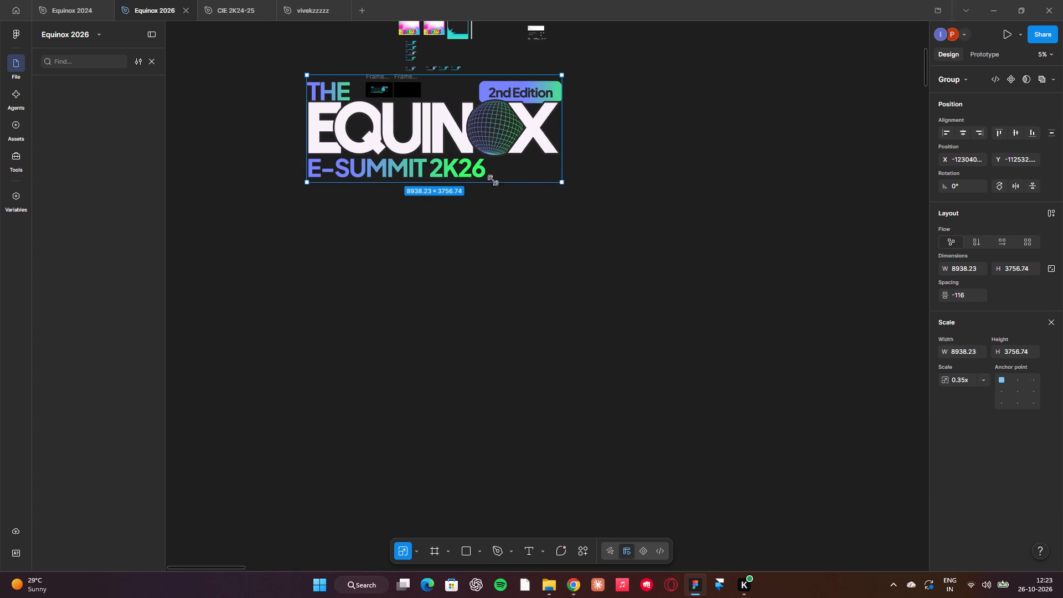
drag(493, 181, 346, 89)
drag(348, 99, 331, 97)
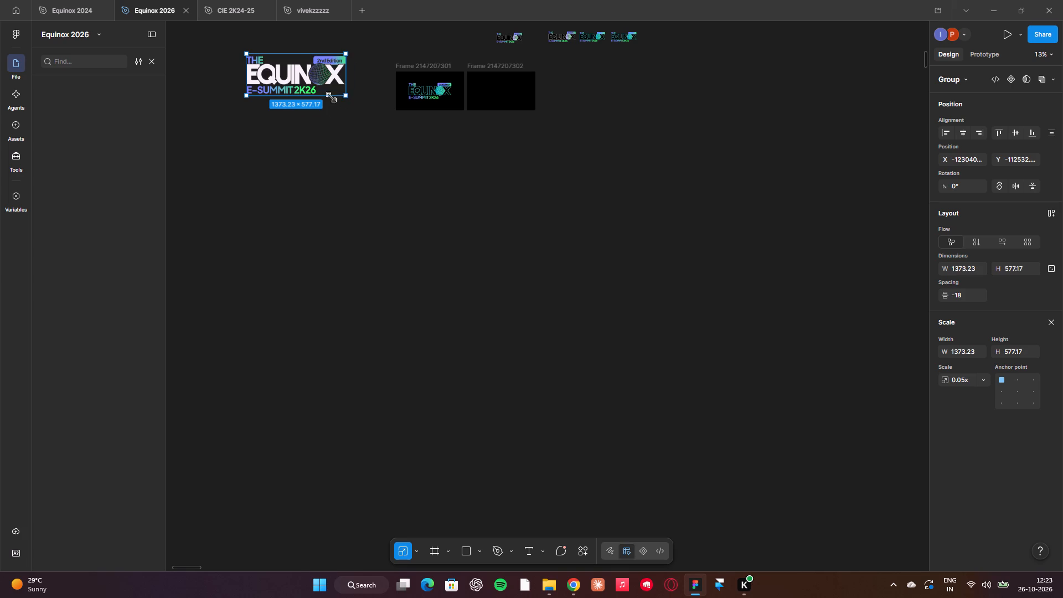
drag(331, 97, 298, 89)
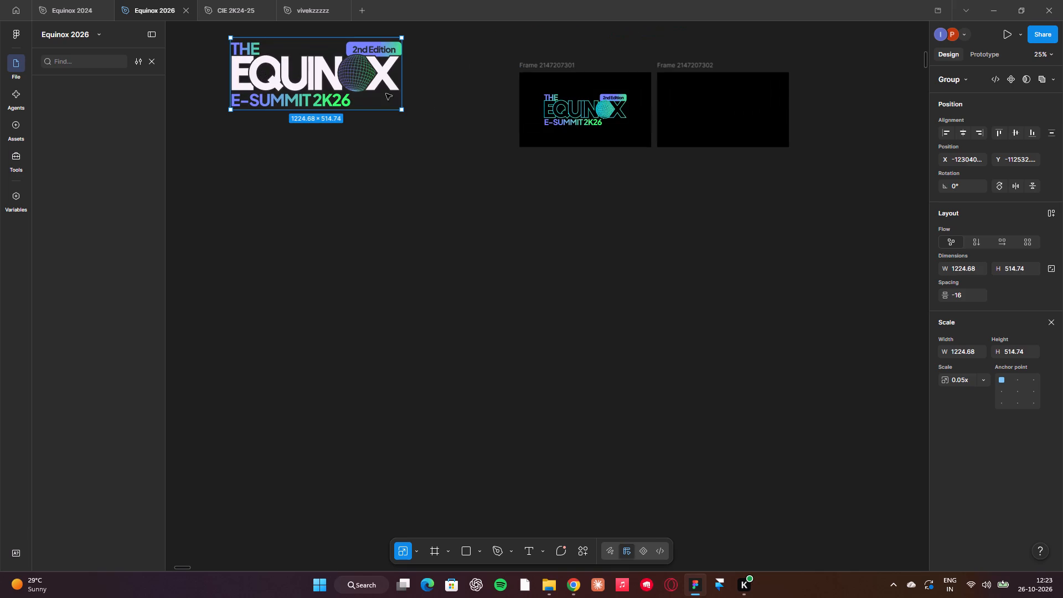
drag(404, 110, 345, 92)
drag(308, 76, 719, 199)
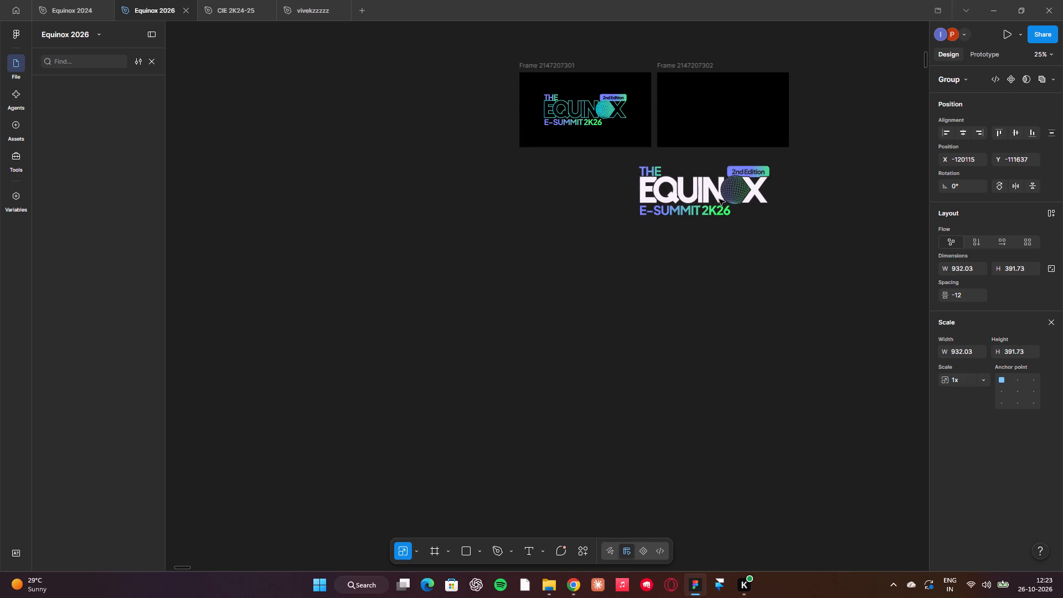
drag(719, 199, 720, 199)
drag(774, 218, 770, 215)
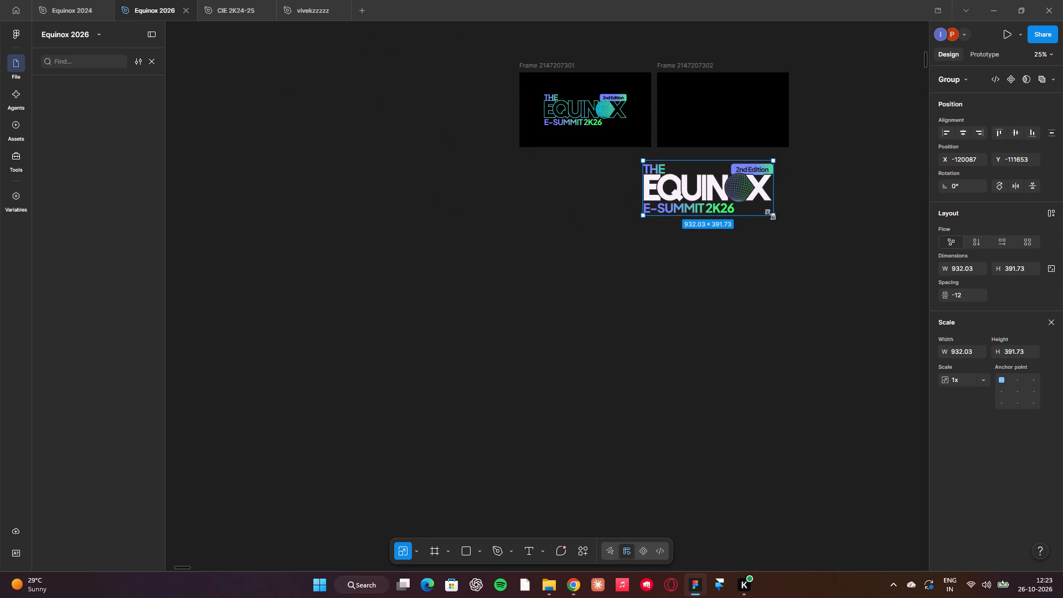
drag(770, 215, 736, 205)
drag(721, 158, 768, 129)
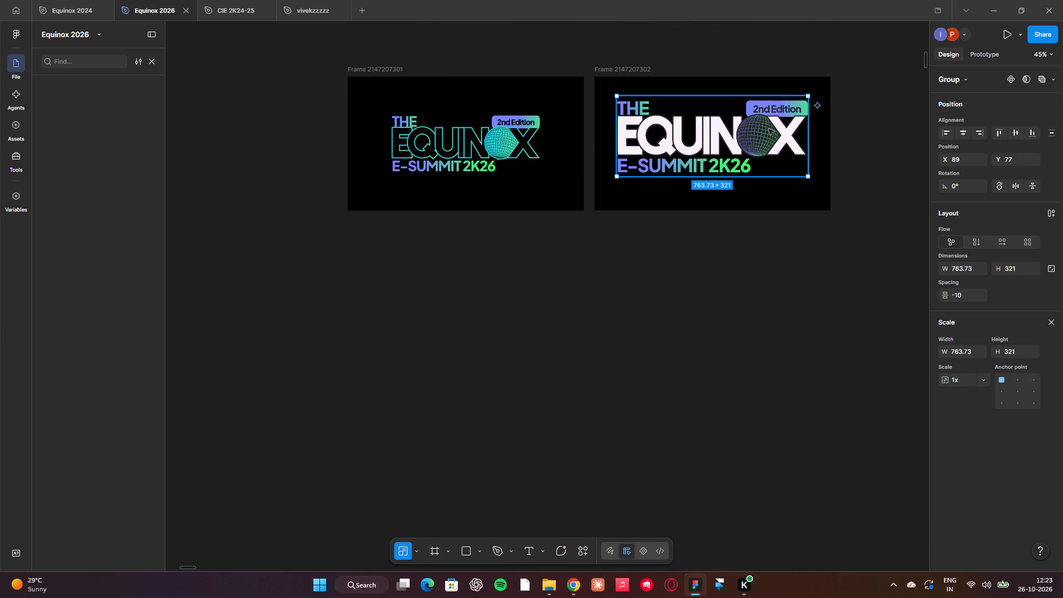
drag(815, 185, 766, 166)
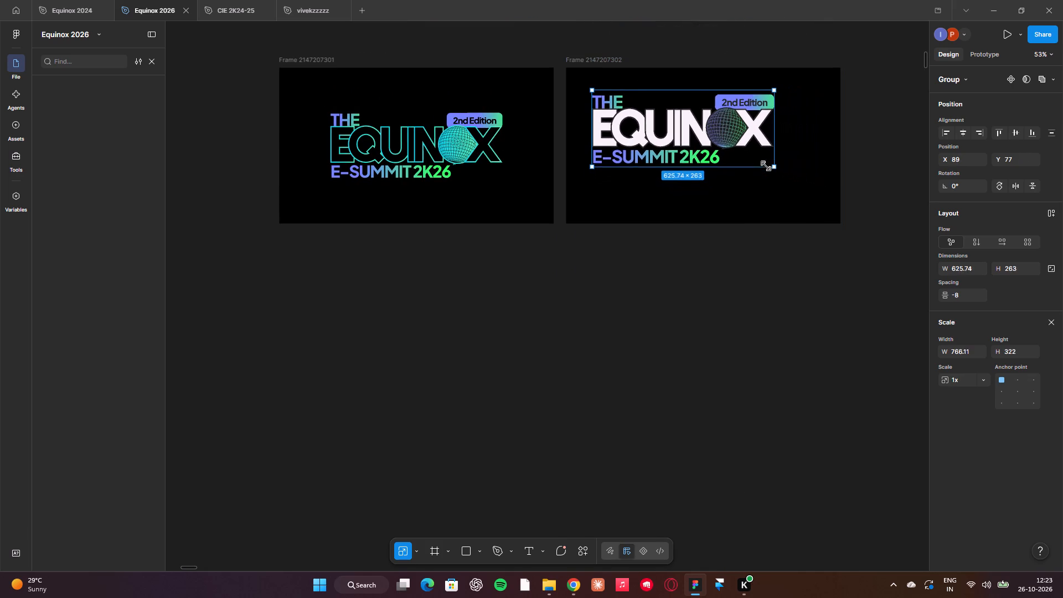
drag(766, 166, 765, 166)
drag(772, 166, 776, 173)
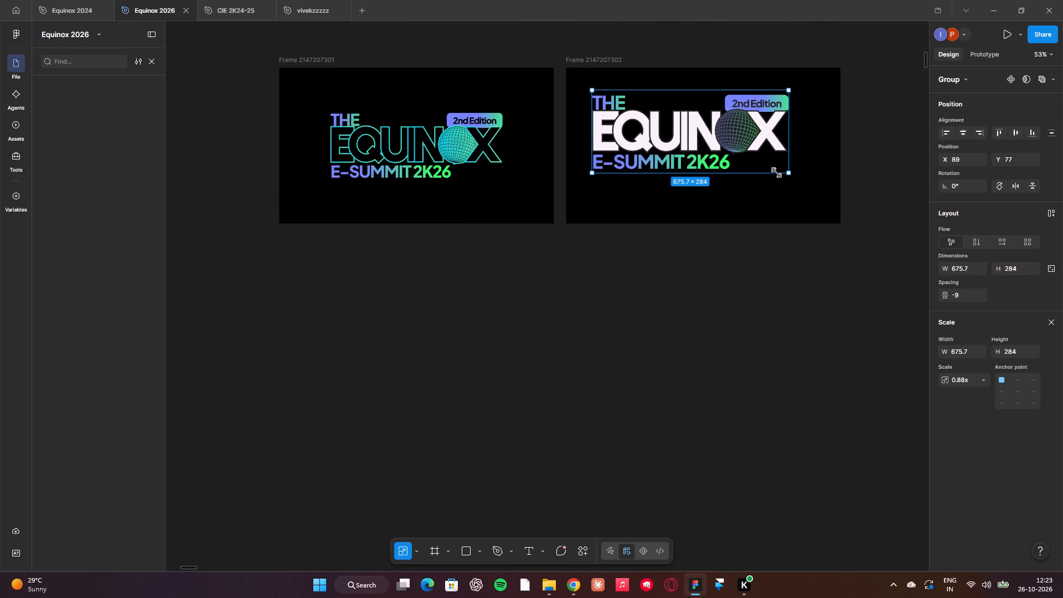
drag(776, 173, 777, 173)
click(967, 133)
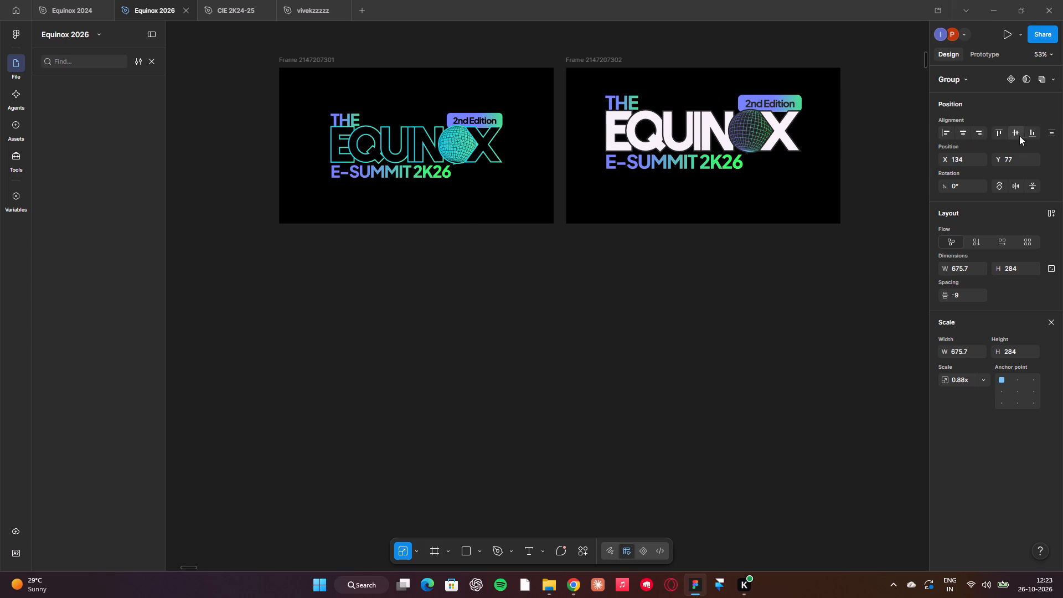
click(1013, 134)
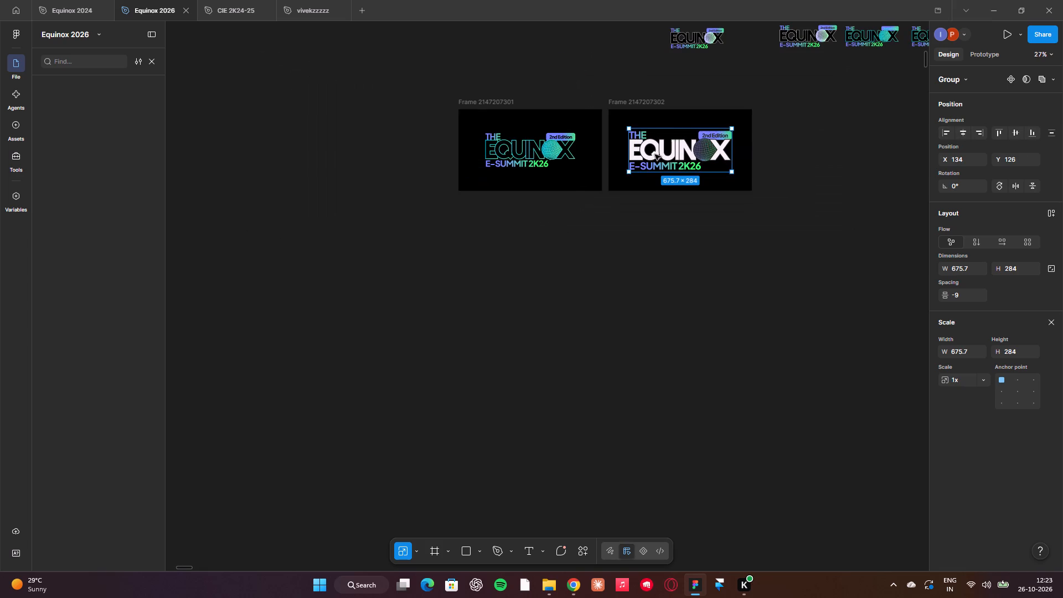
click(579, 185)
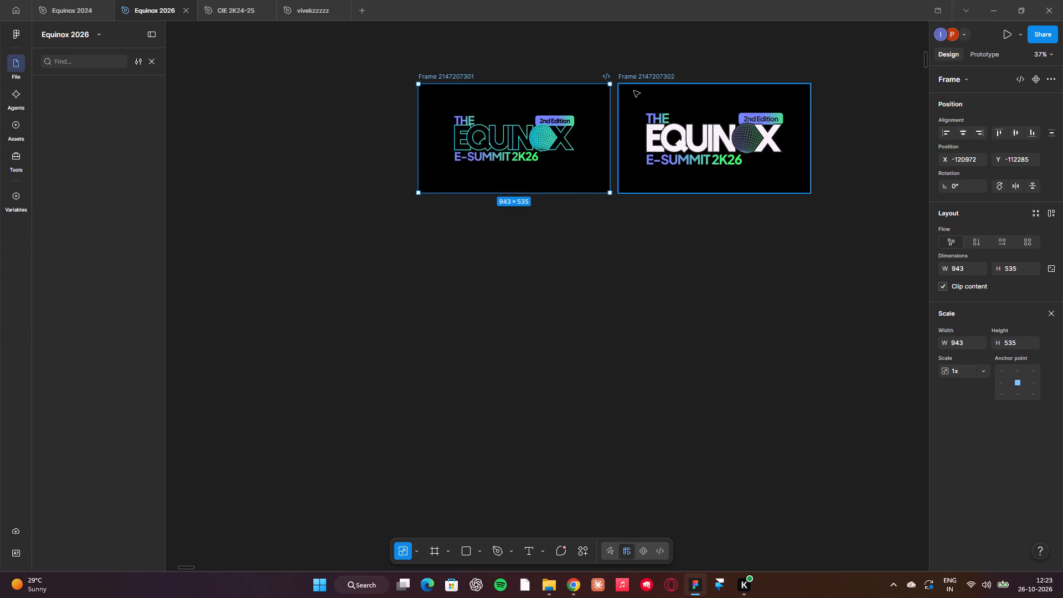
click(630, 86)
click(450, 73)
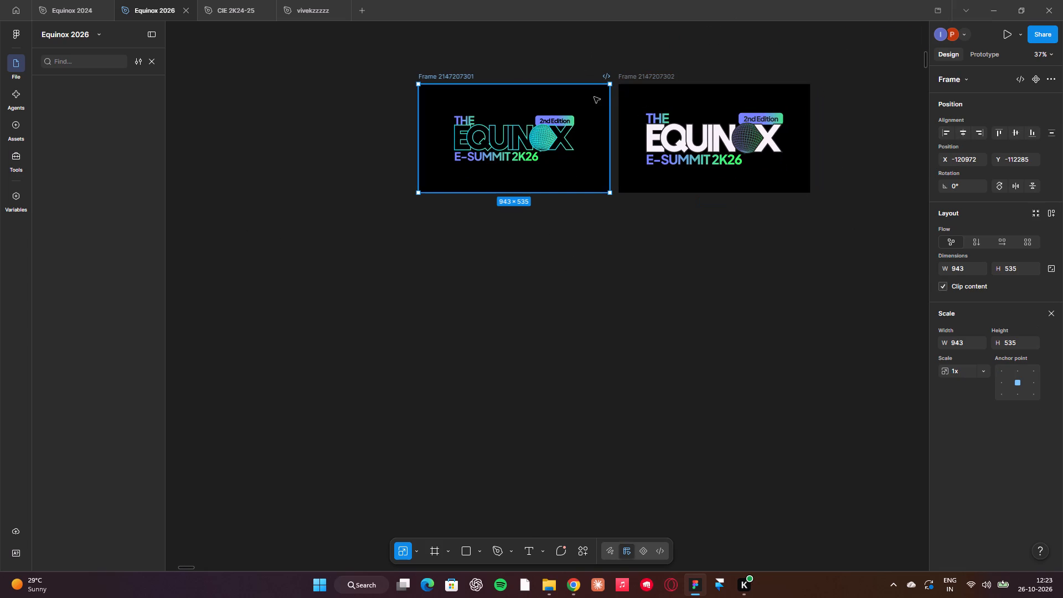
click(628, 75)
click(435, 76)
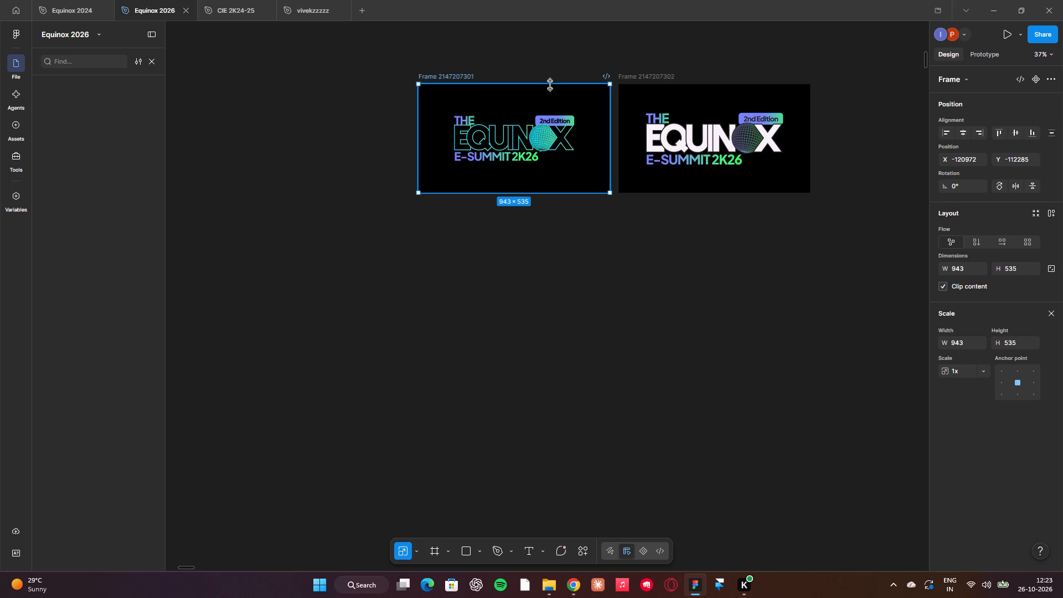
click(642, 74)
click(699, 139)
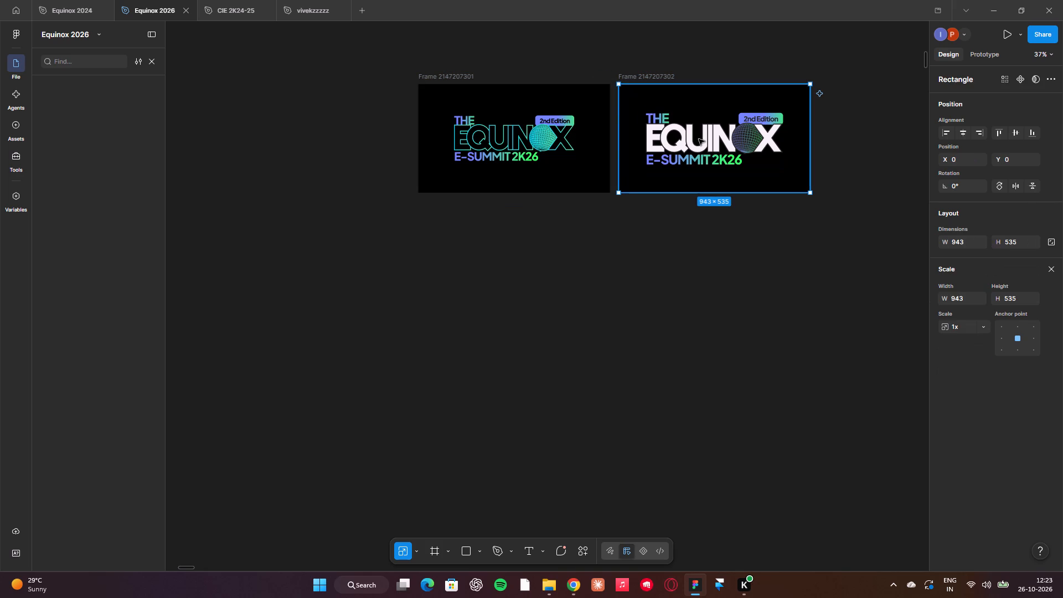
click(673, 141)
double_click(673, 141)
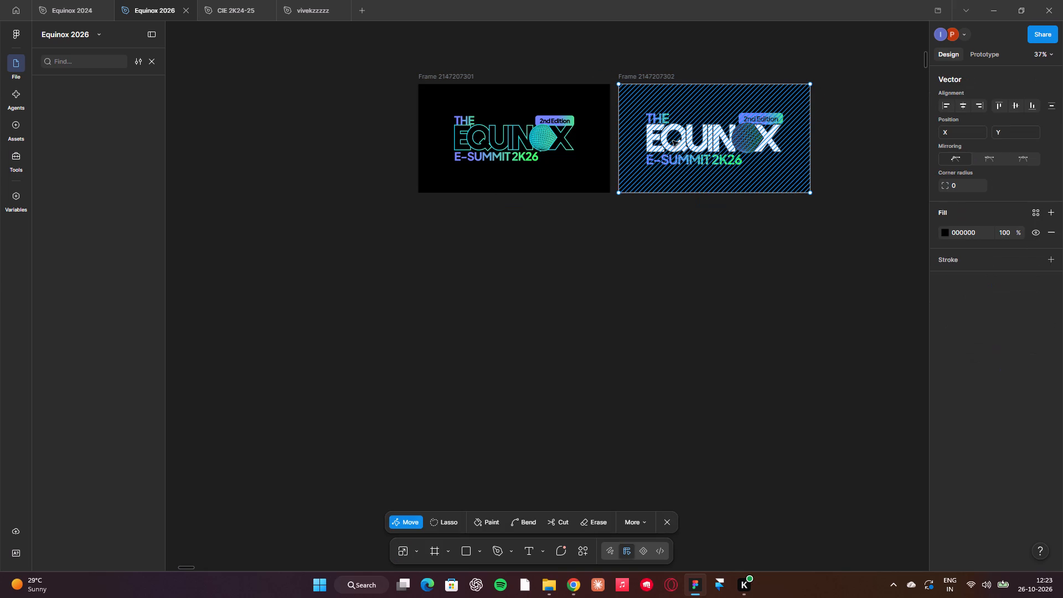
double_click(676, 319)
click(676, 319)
click(700, 156)
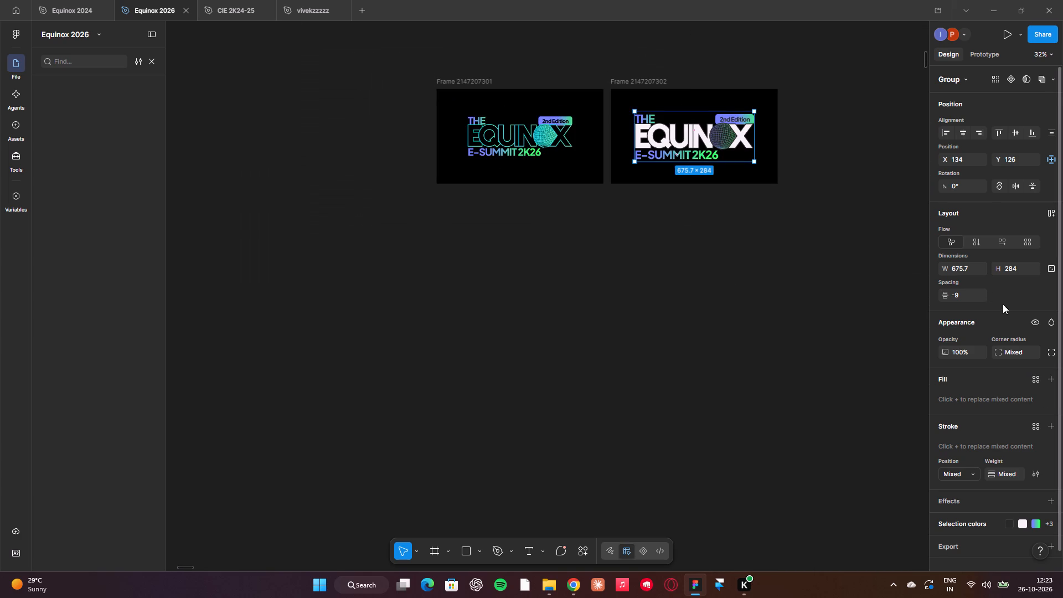
scroll(992, 315, down, 3)
click(951, 514)
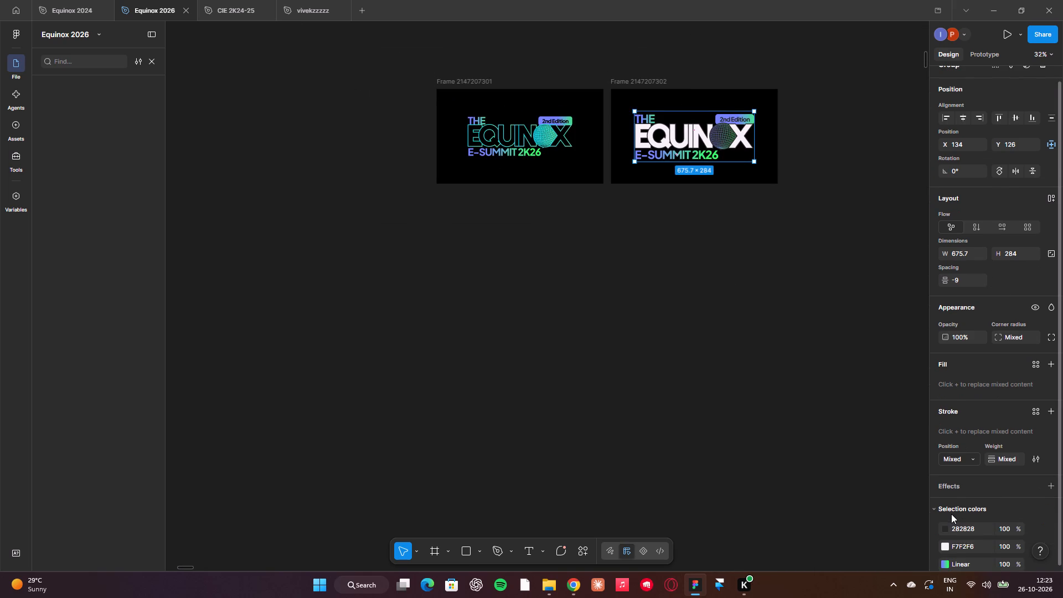
scroll(951, 514, down, 1)
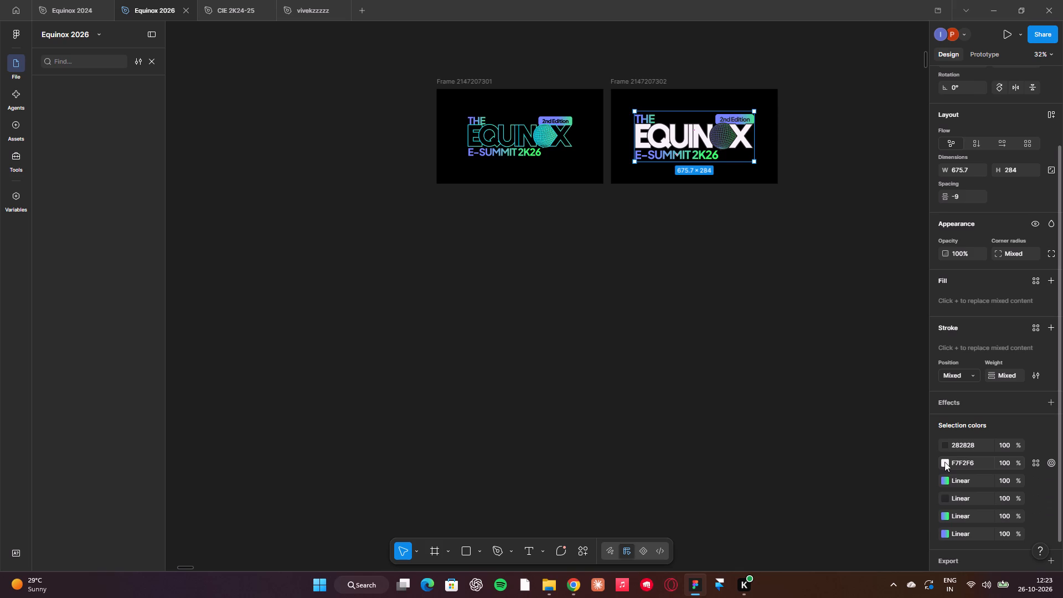
click(945, 462)
click(740, 264)
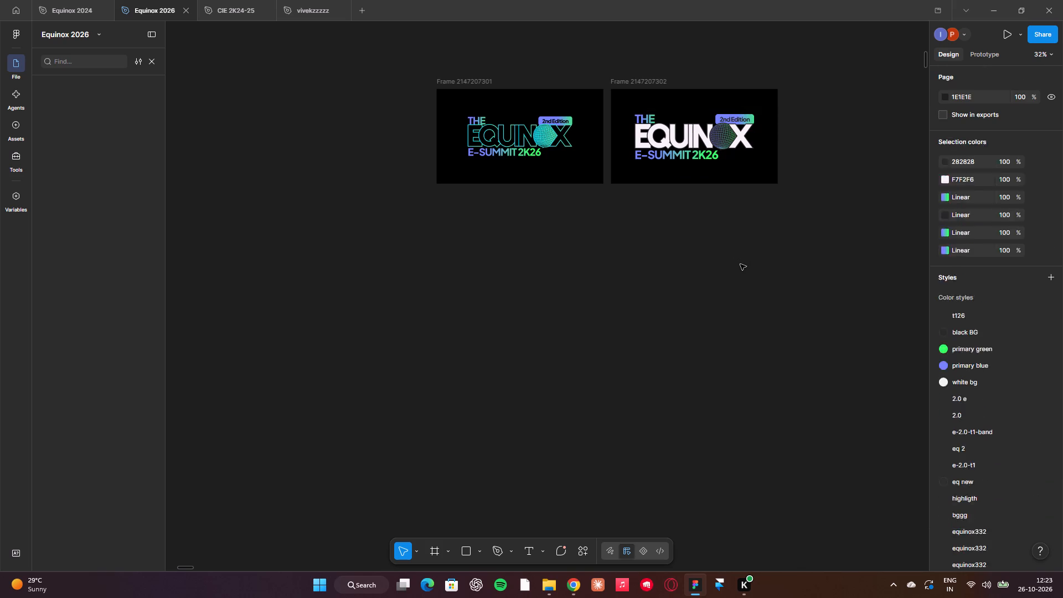
scroll(664, 152, up, 1)
scroll(664, 152, down, 1)
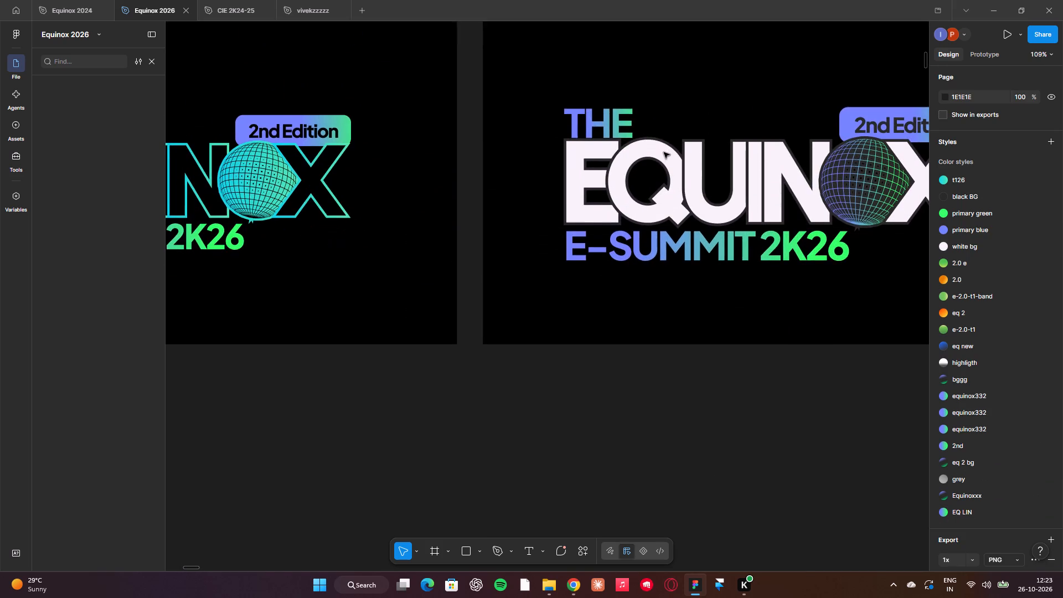
Review the white logo's full list of selection colours and compare the logo up close with the outlined one.
click(652, 151)
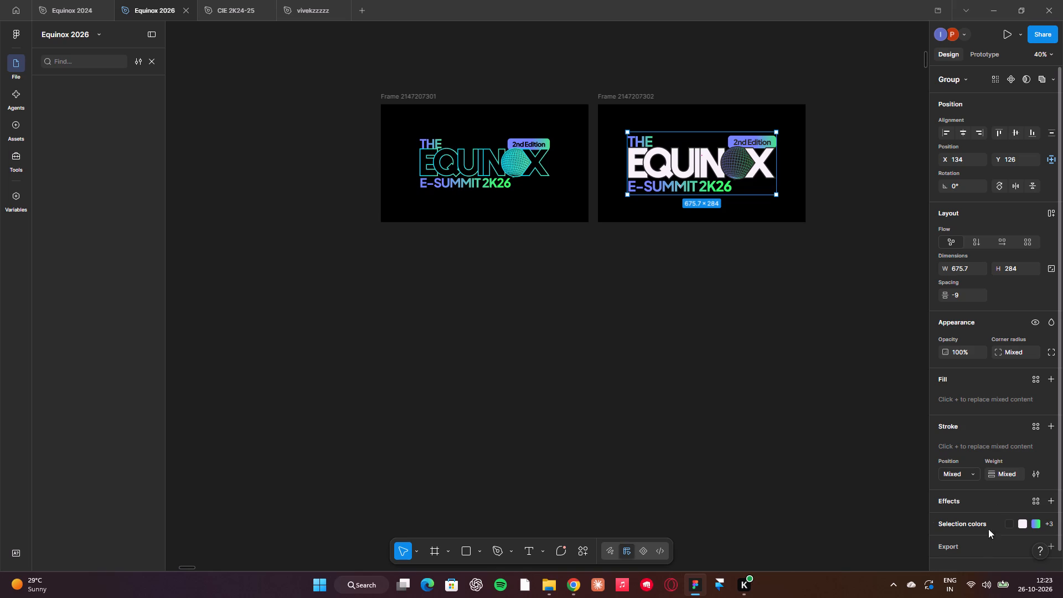
click(971, 526)
scroll(971, 526, down, 2)
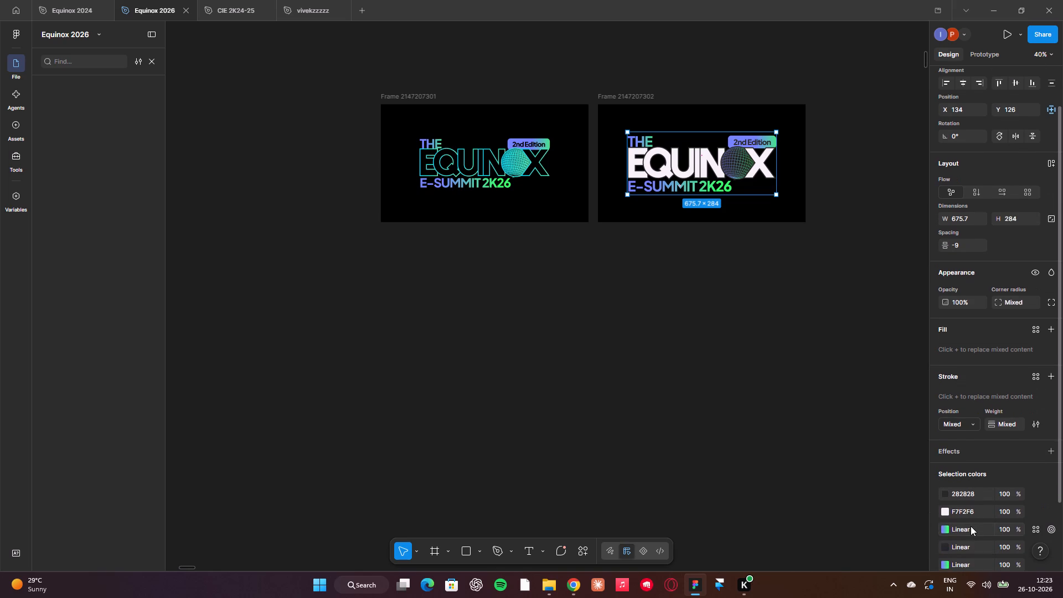
scroll(971, 526, down, 1)
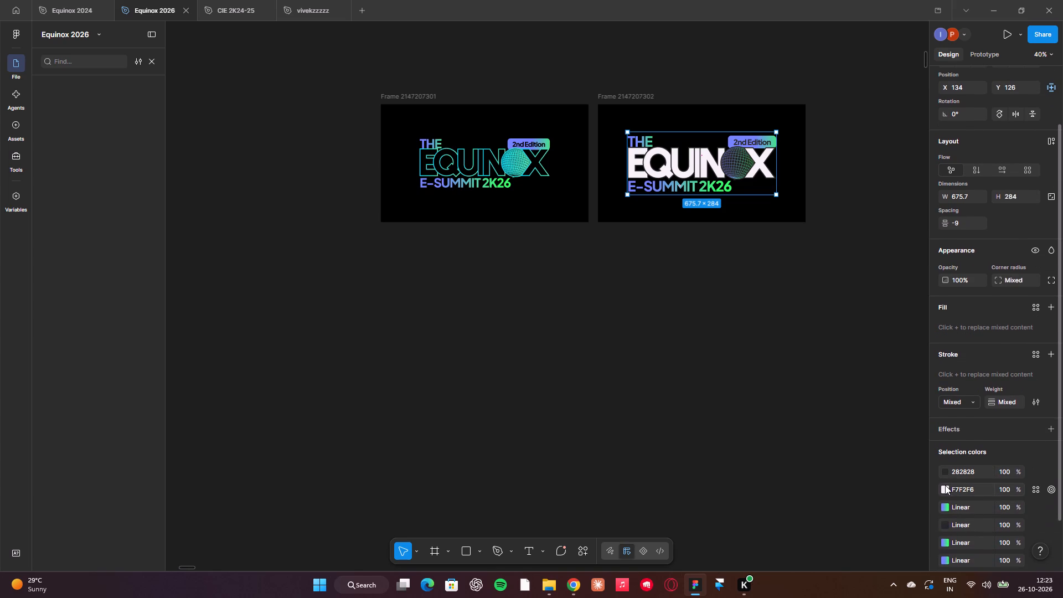
scroll(707, 201, right, 1)
scroll(707, 201, left, 1)
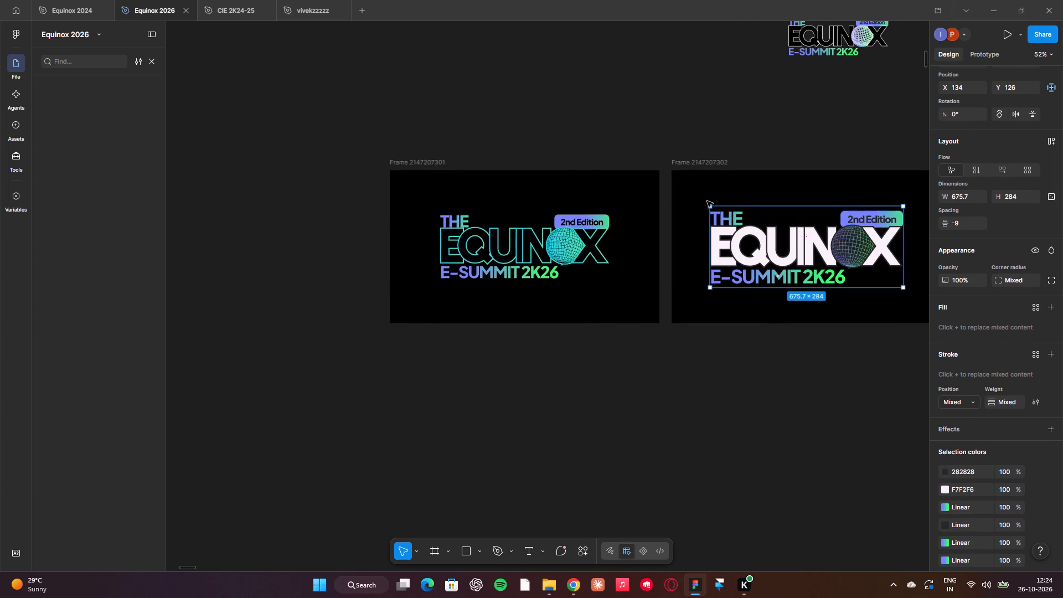
scroll(707, 201, left, 1)
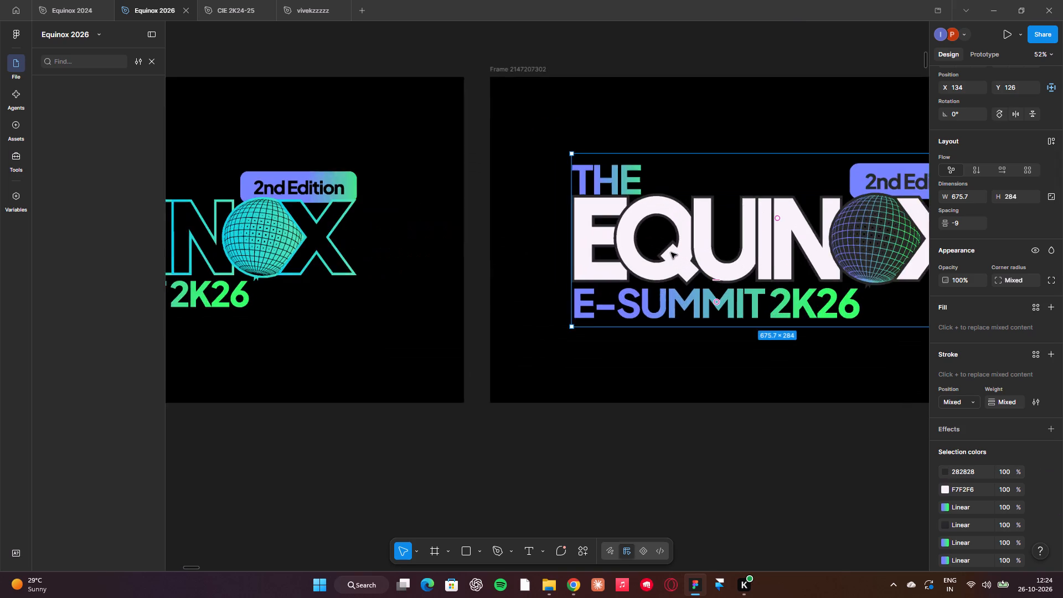
scroll(671, 252, right, 1)
scroll(671, 252, left, 1)
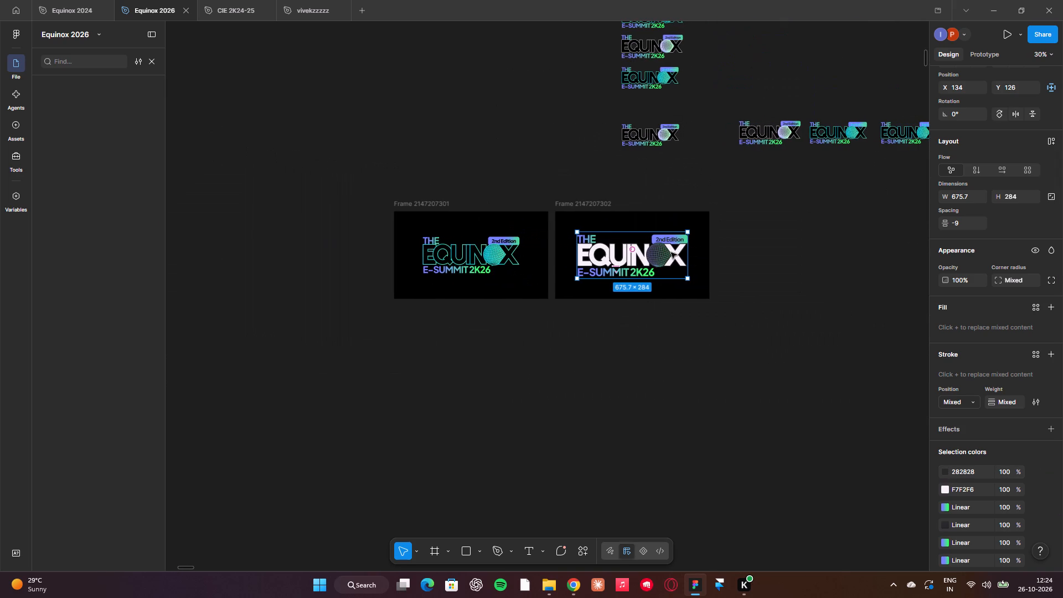
scroll(671, 252, right, 1)
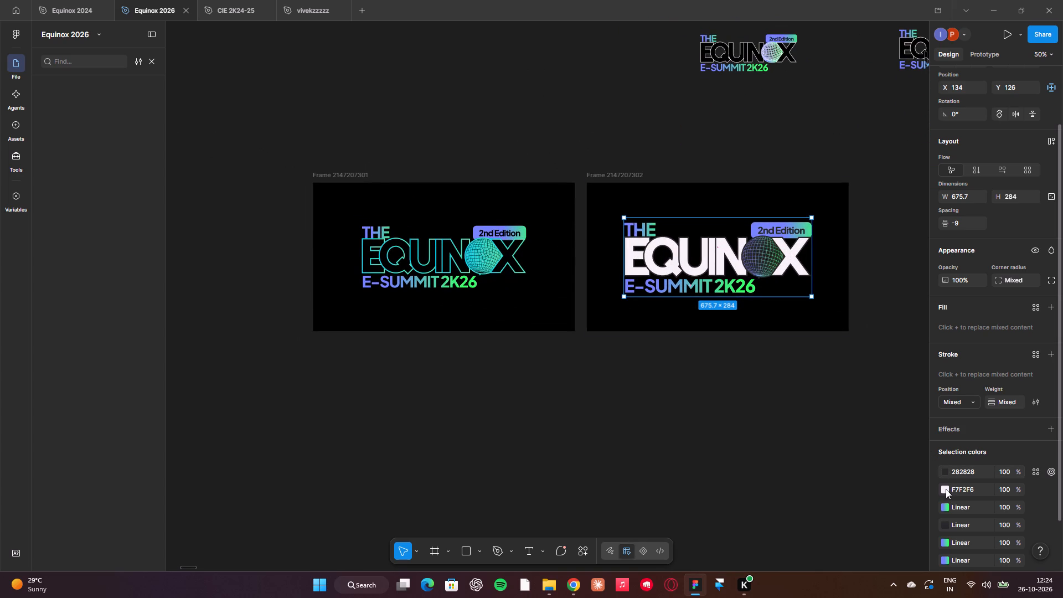
Reselect the white logo and inspect its F7F2F6 selection colour again.
click(759, 370)
click(673, 249)
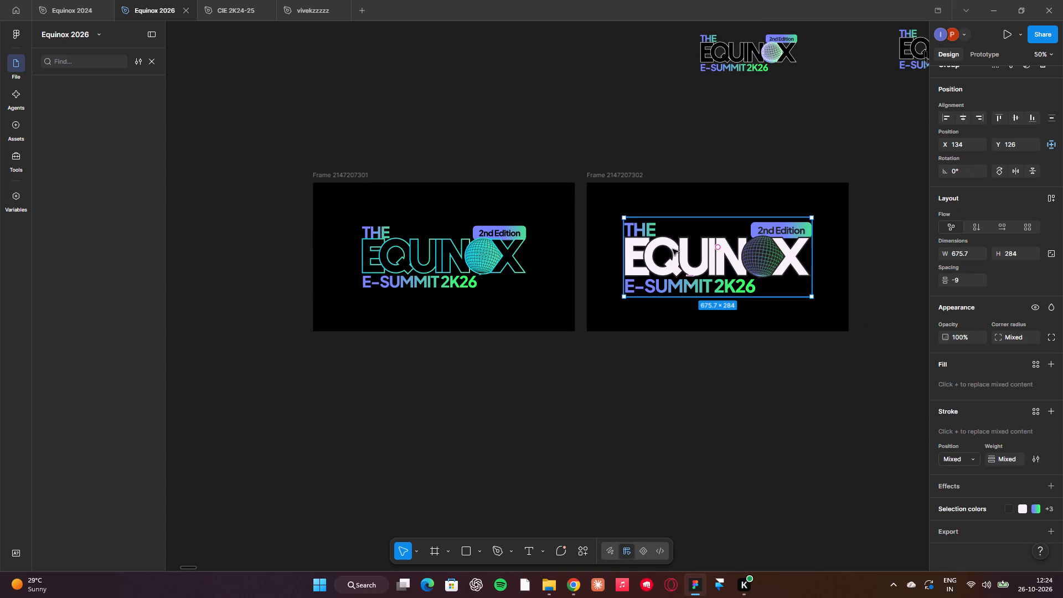
scroll(984, 429, down, 1)
click(981, 512)
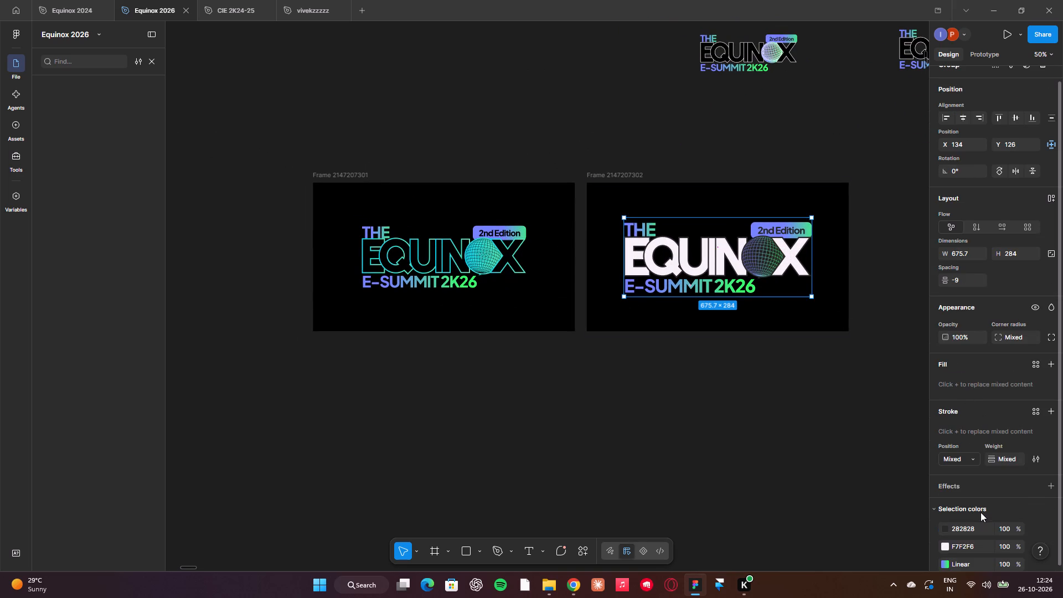
scroll(981, 512, down, 2)
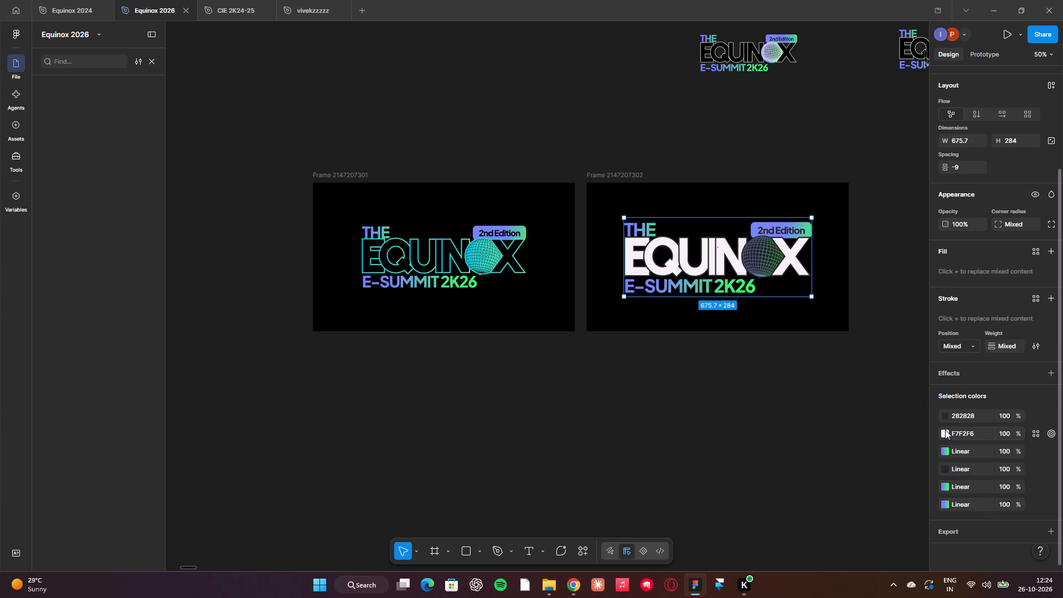
click(945, 431)
click(775, 333)
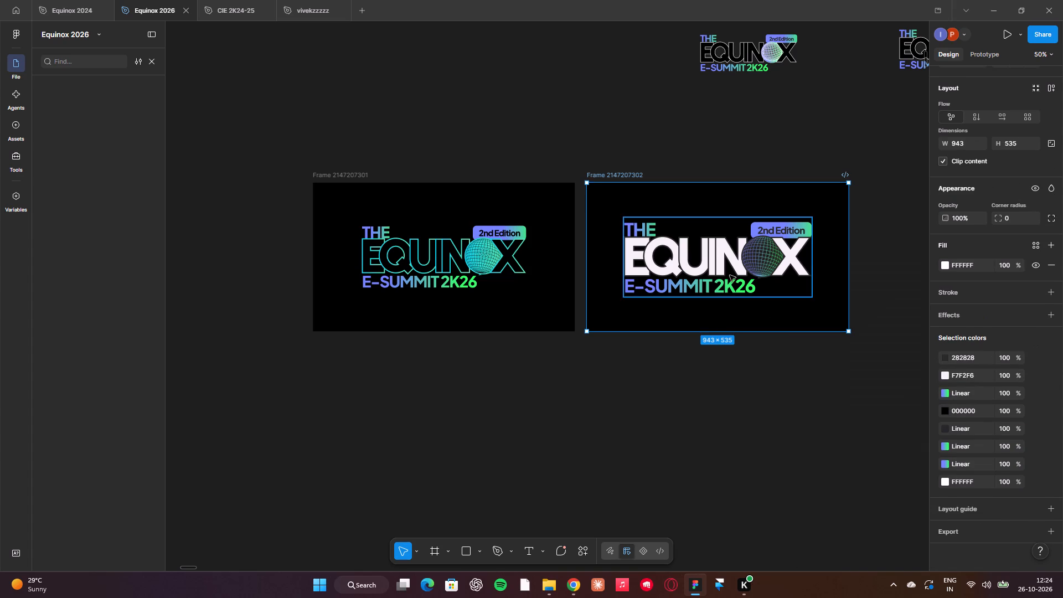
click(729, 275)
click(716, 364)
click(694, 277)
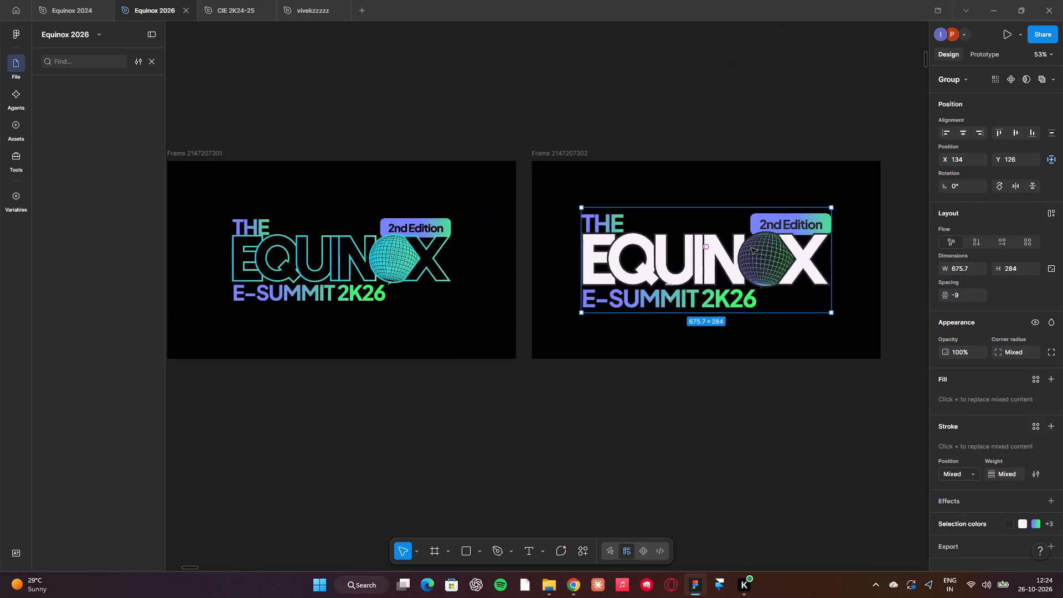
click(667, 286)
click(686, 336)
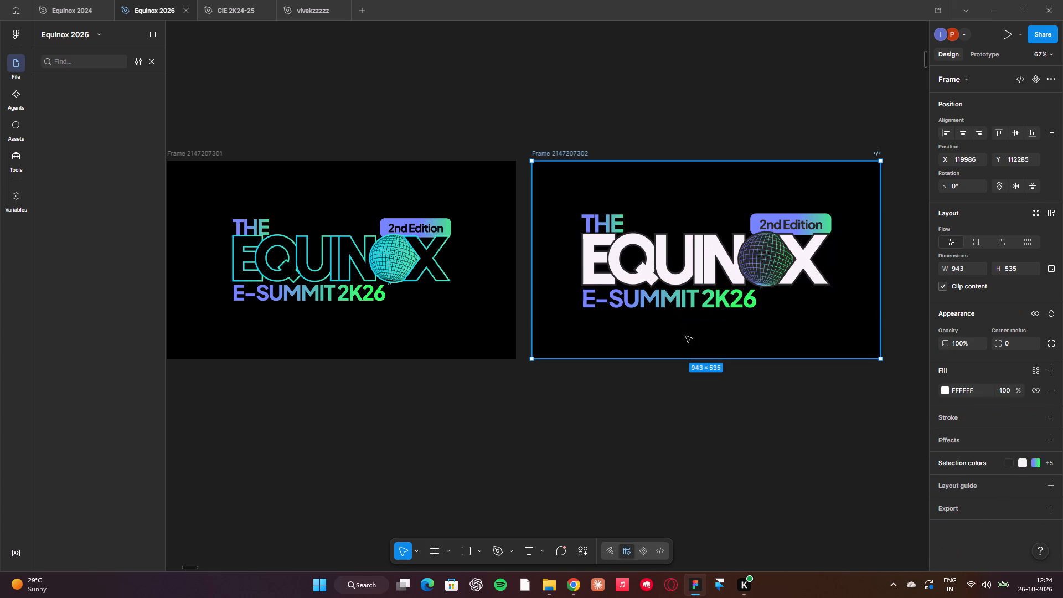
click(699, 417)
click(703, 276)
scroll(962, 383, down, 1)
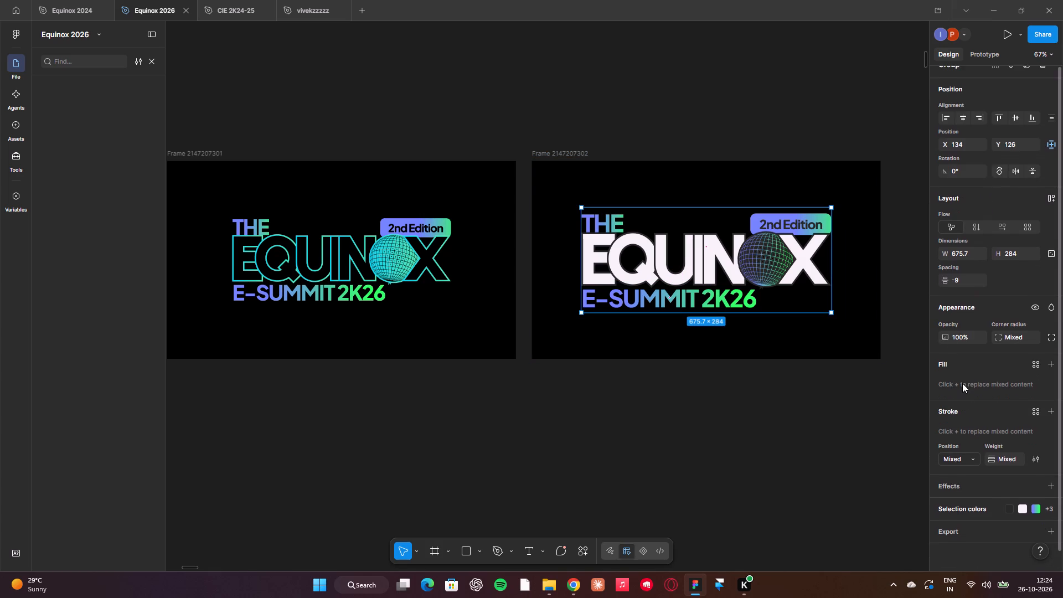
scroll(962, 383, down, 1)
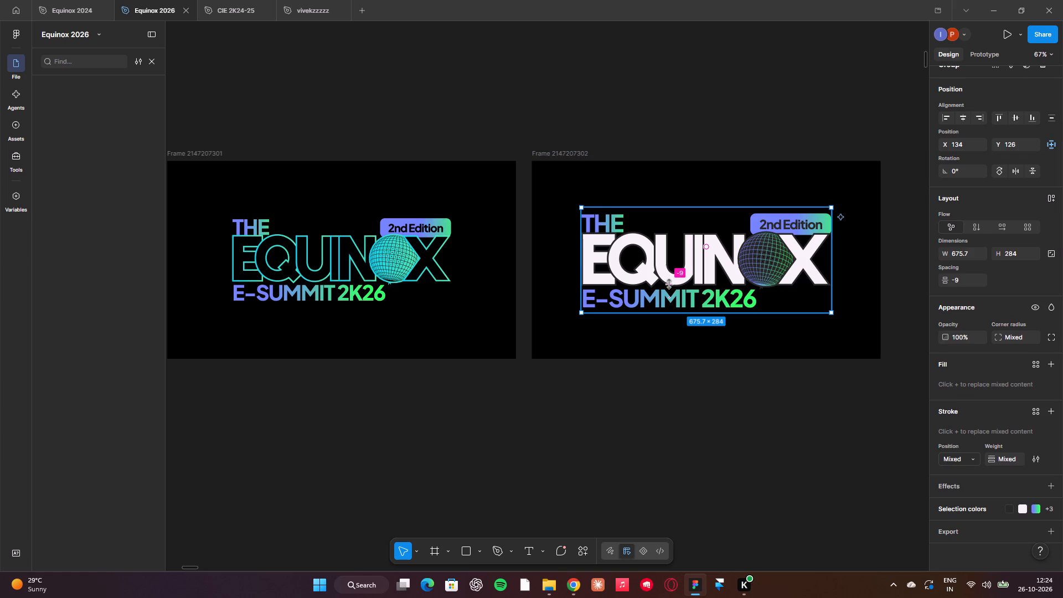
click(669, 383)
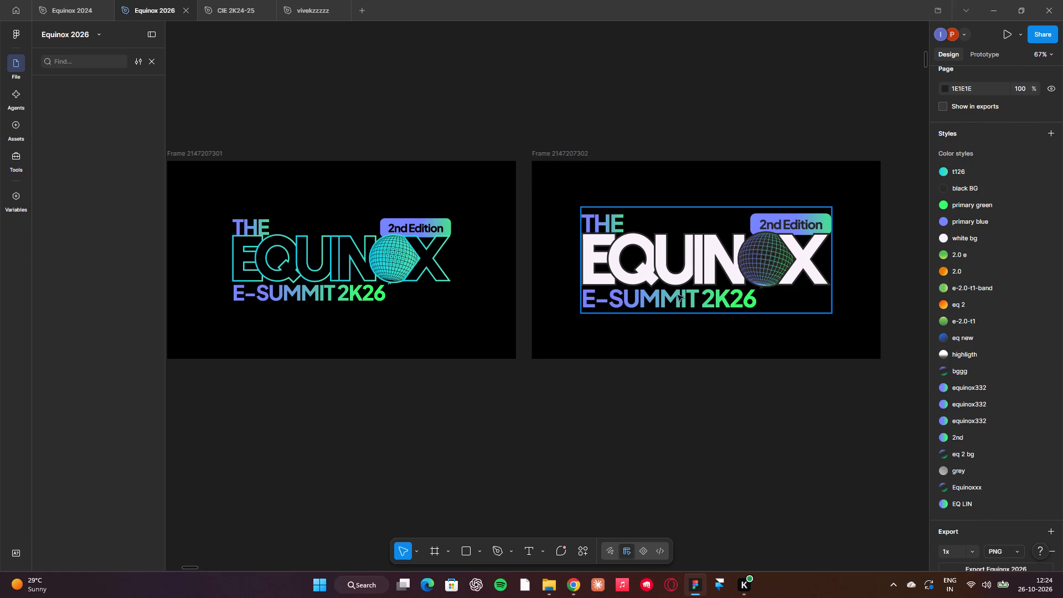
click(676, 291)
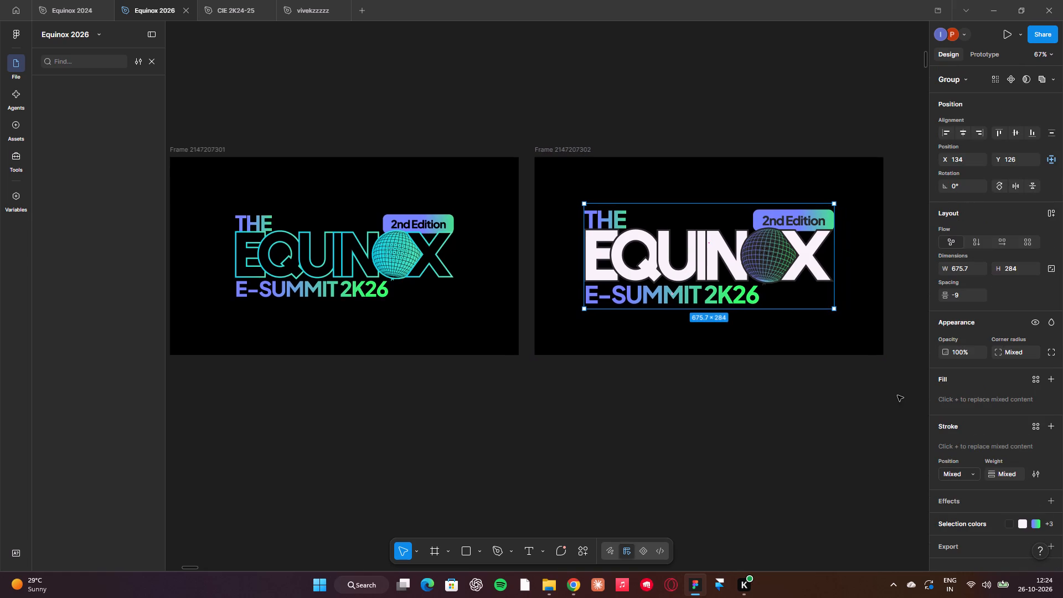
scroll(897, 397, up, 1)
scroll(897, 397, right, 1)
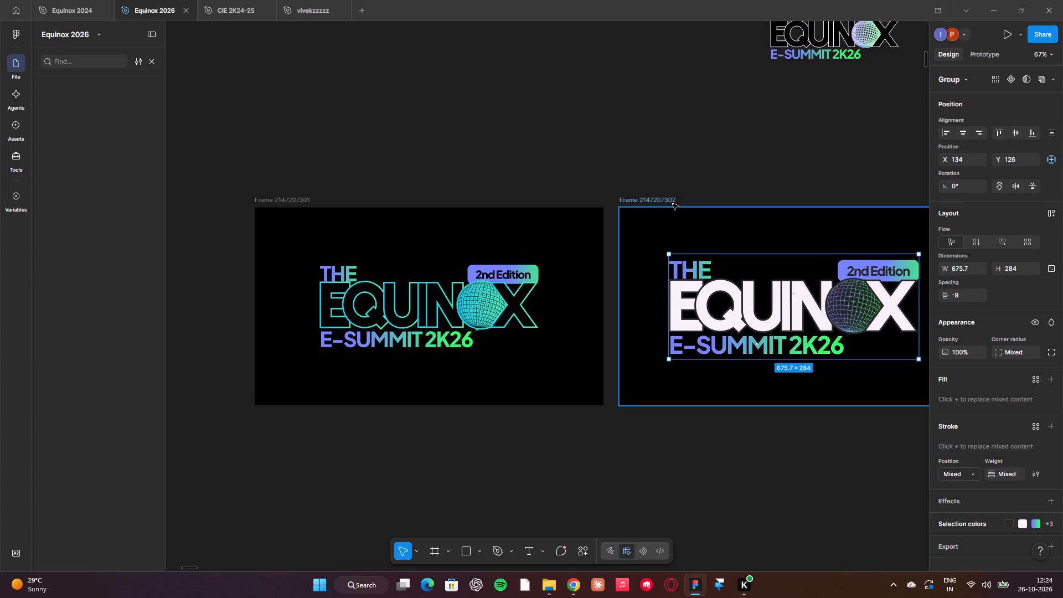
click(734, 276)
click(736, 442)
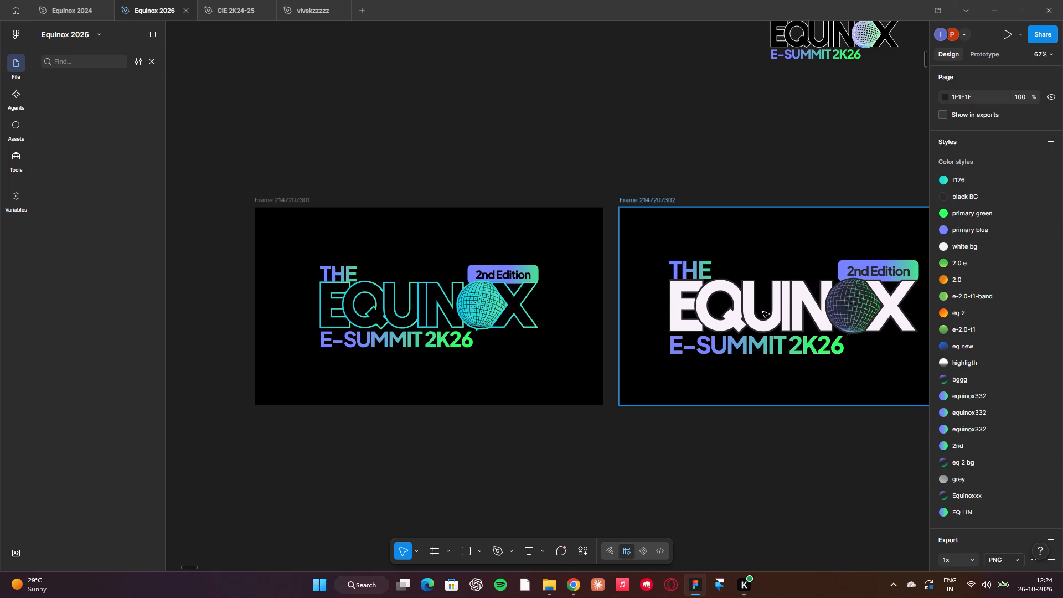
click(762, 312)
click(739, 328)
scroll(739, 328, left, 2)
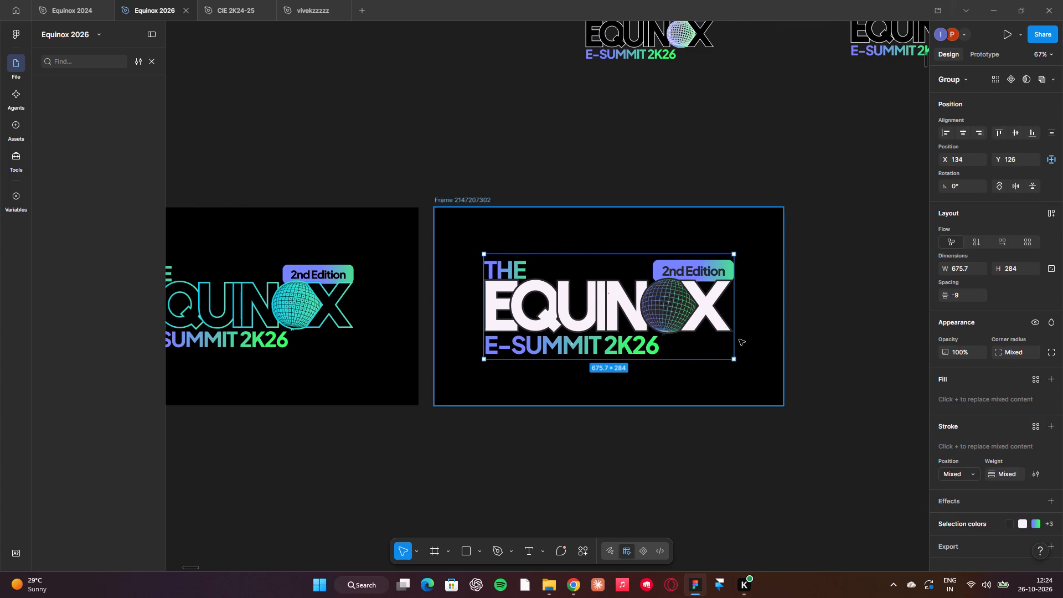
scroll(675, 331, right, 2)
scroll(675, 331, left, 1)
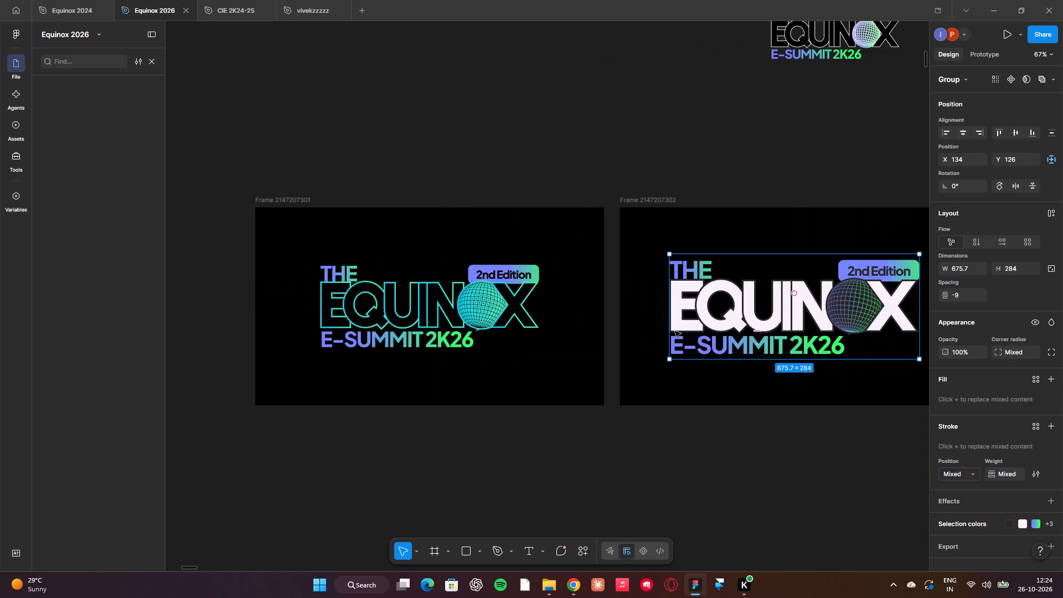
scroll(675, 331, left, 1)
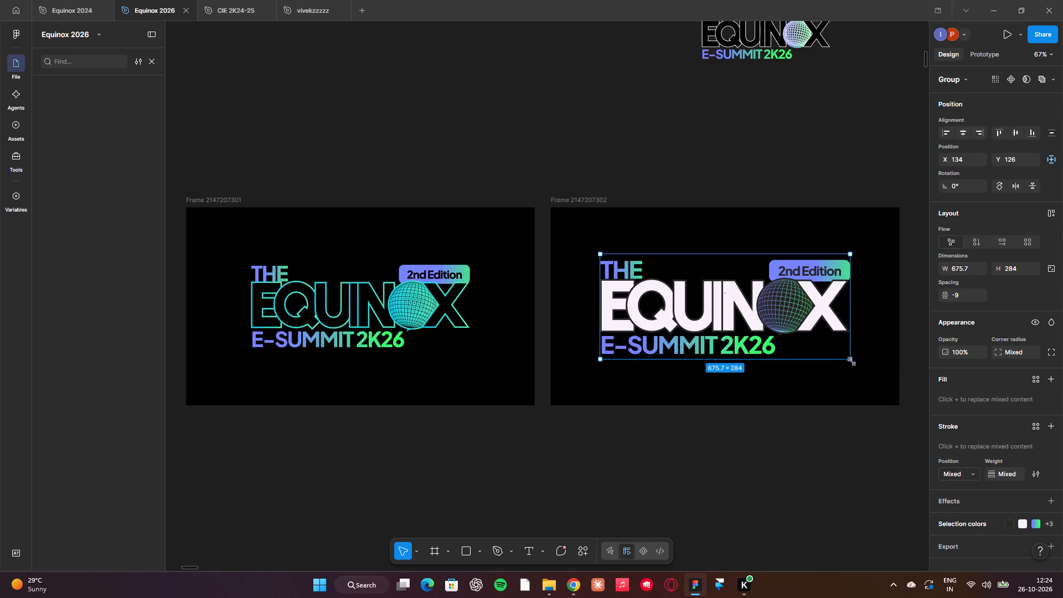
key(k)
drag(852, 362, 824, 350)
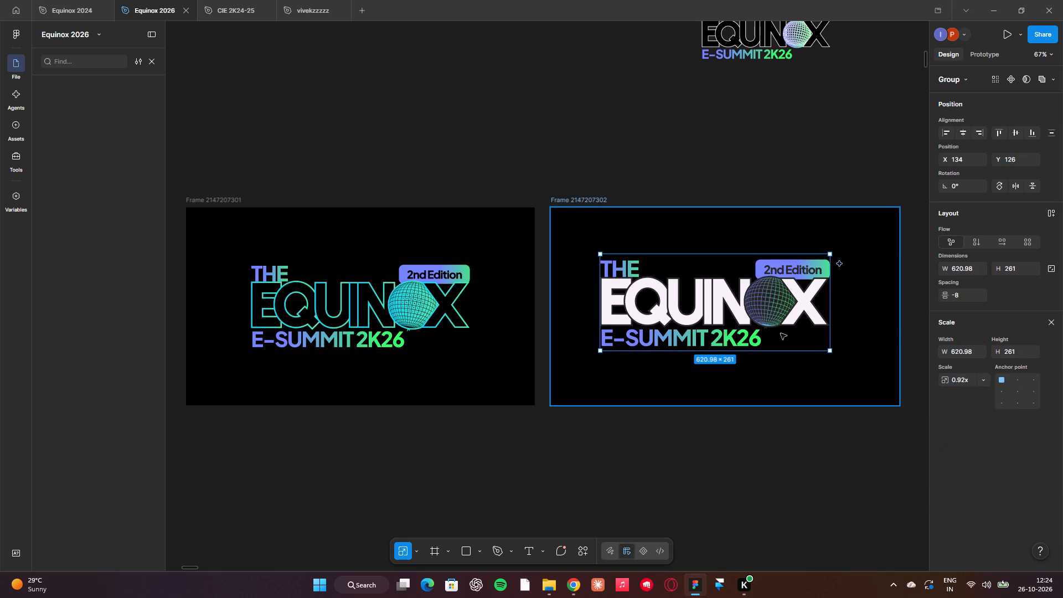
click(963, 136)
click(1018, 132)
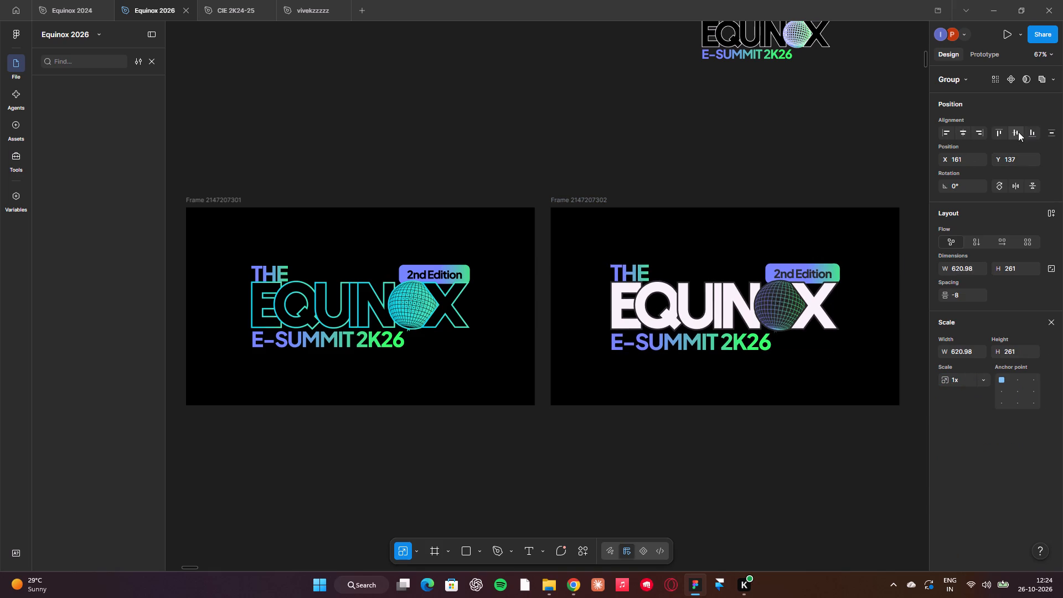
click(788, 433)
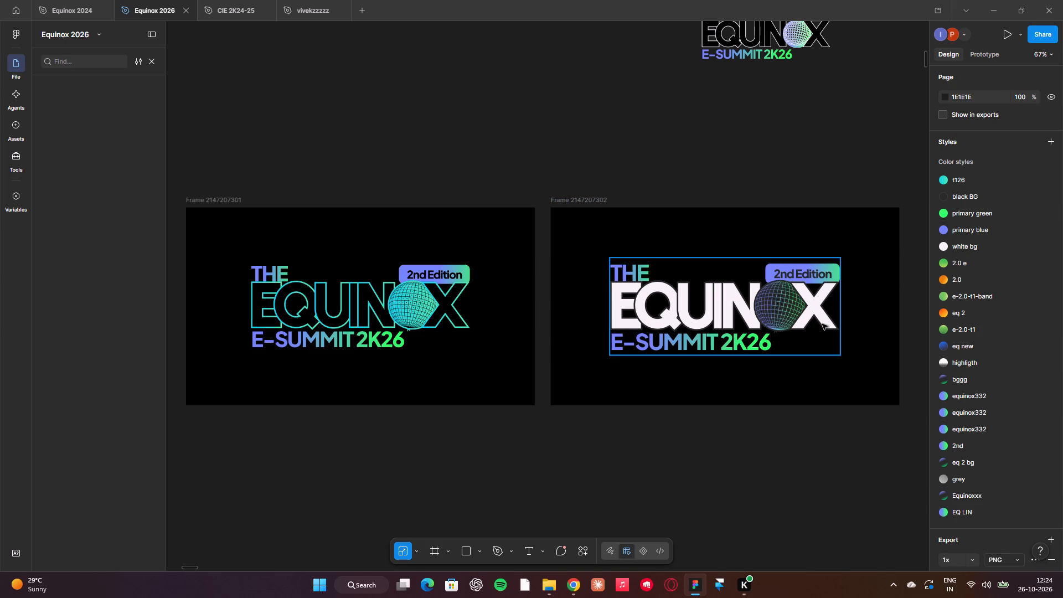
click(393, 352)
drag(699, 322, 656, 465)
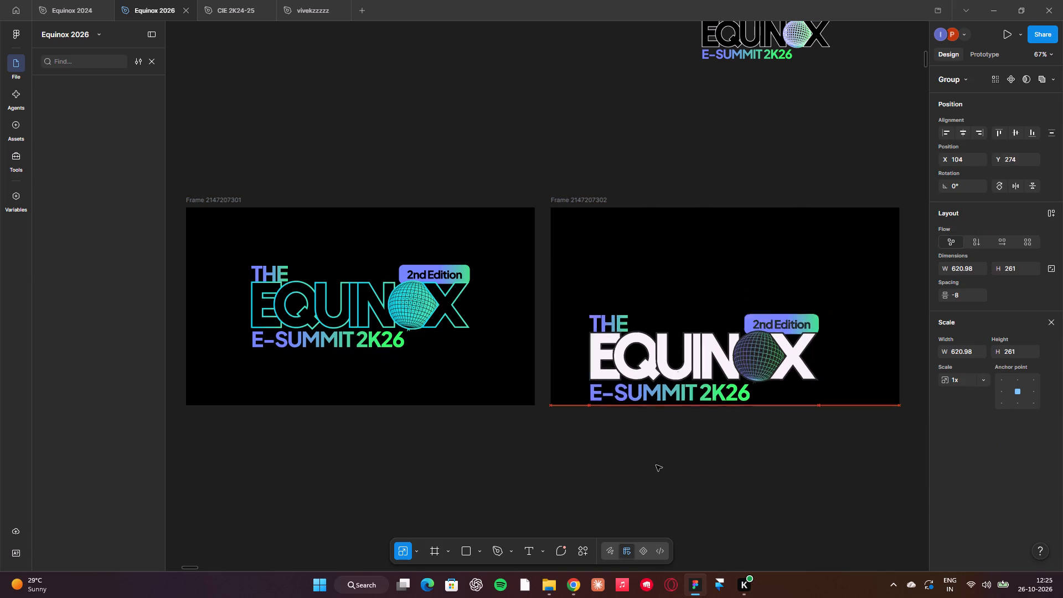
drag(656, 465, 652, 503)
click(375, 332)
key(ctrl+d)
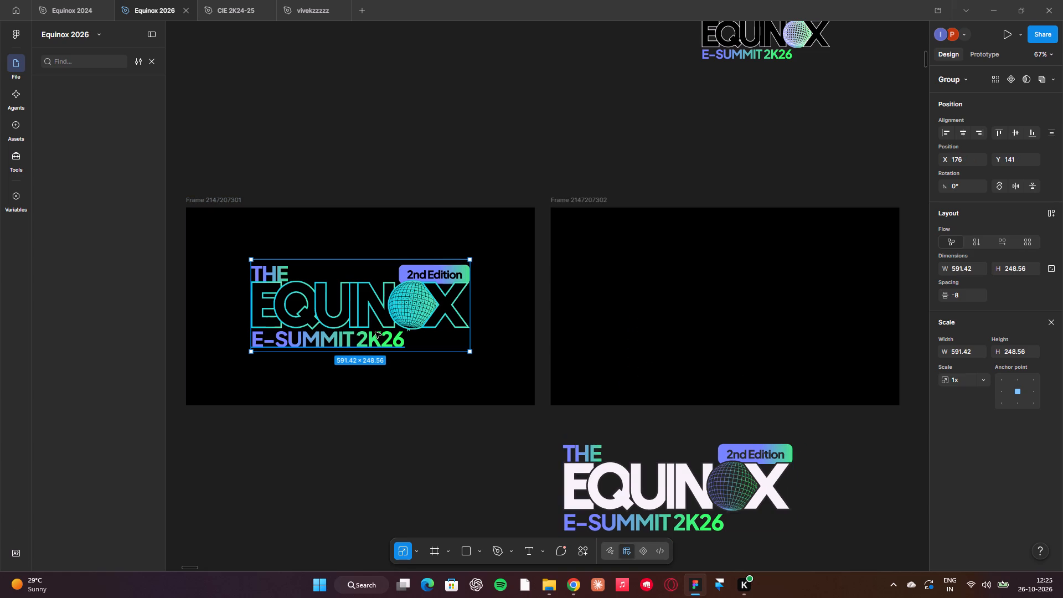
drag(375, 332, 747, 338)
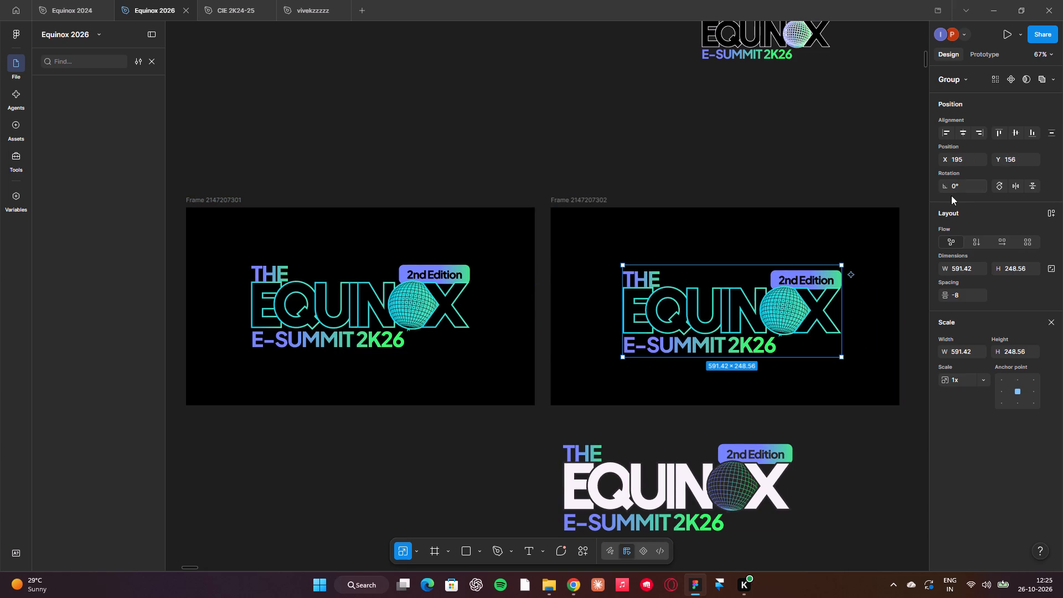
click(958, 135)
click(1019, 131)
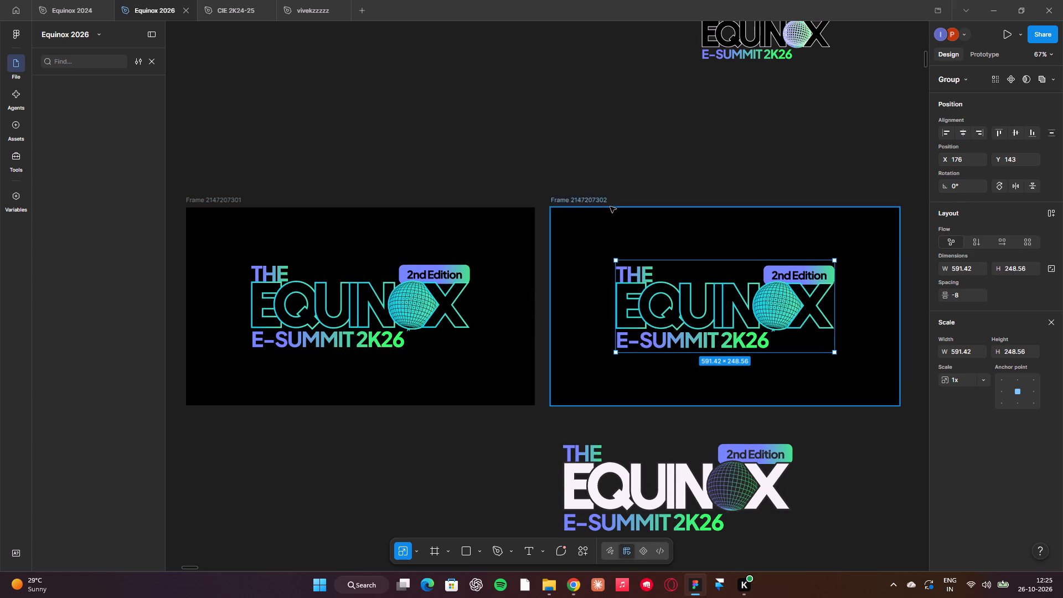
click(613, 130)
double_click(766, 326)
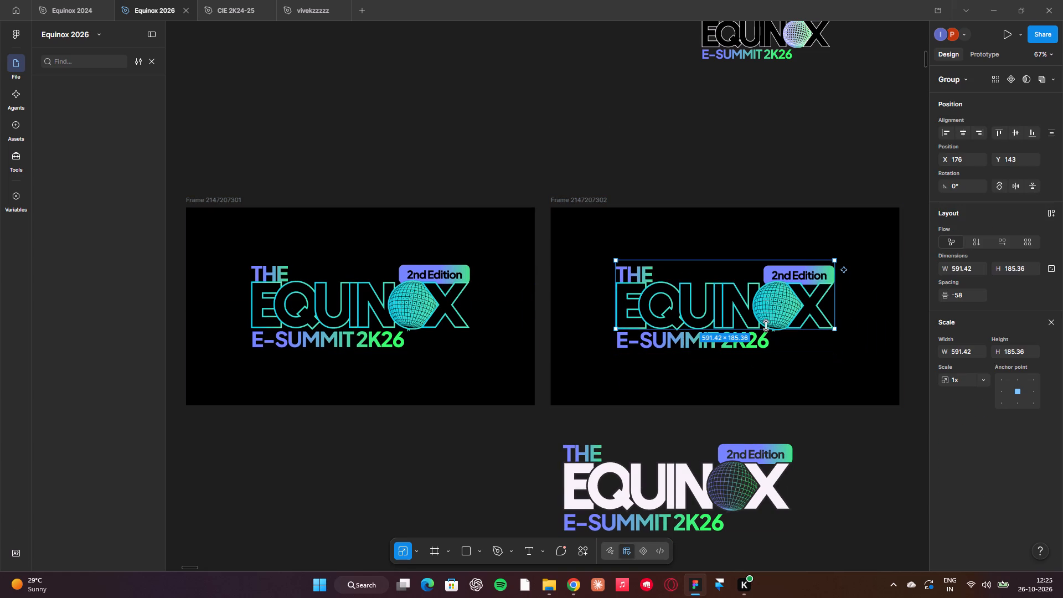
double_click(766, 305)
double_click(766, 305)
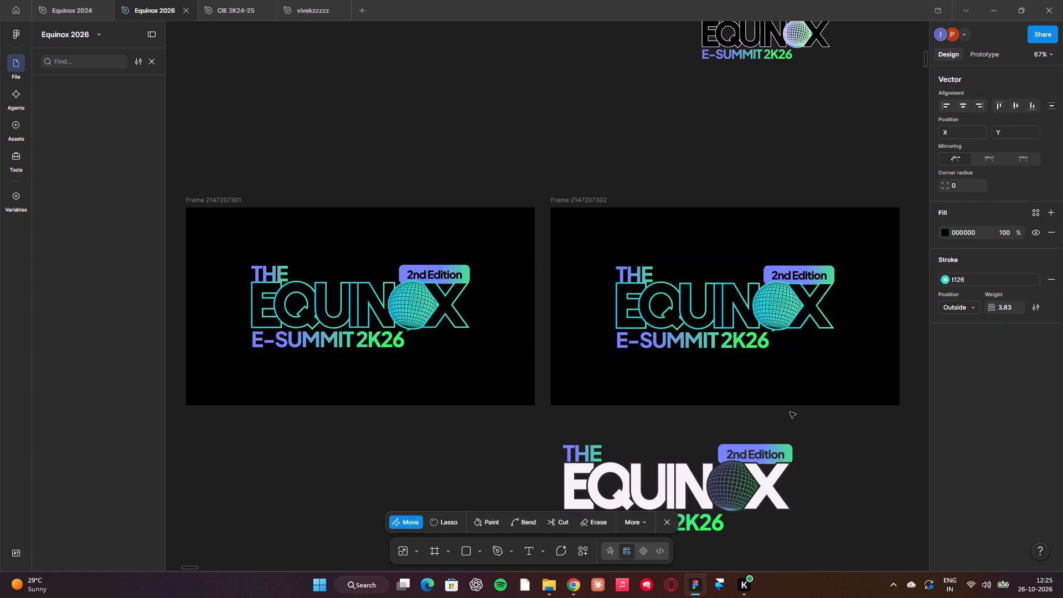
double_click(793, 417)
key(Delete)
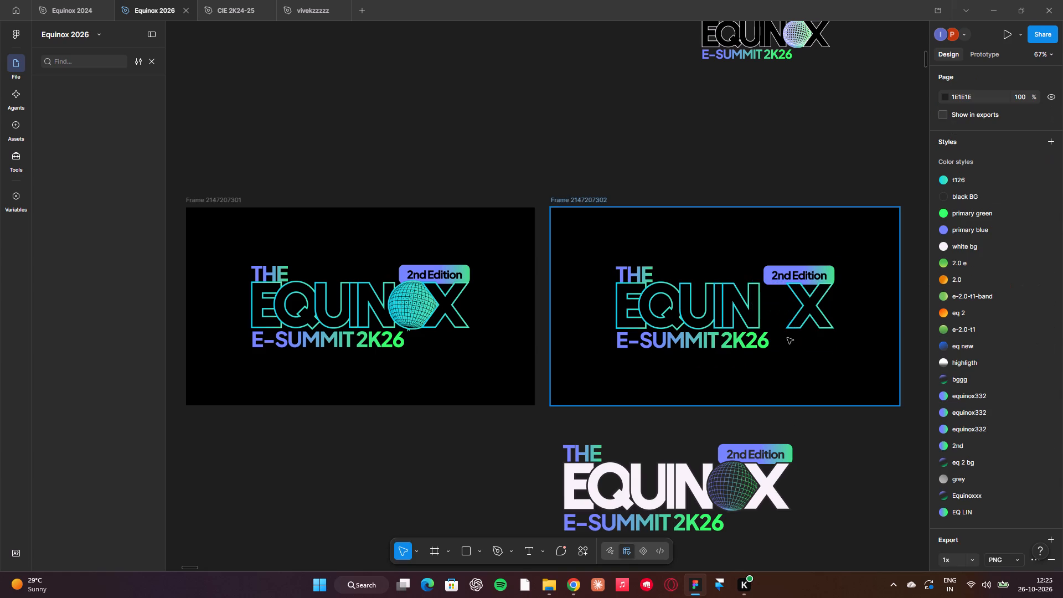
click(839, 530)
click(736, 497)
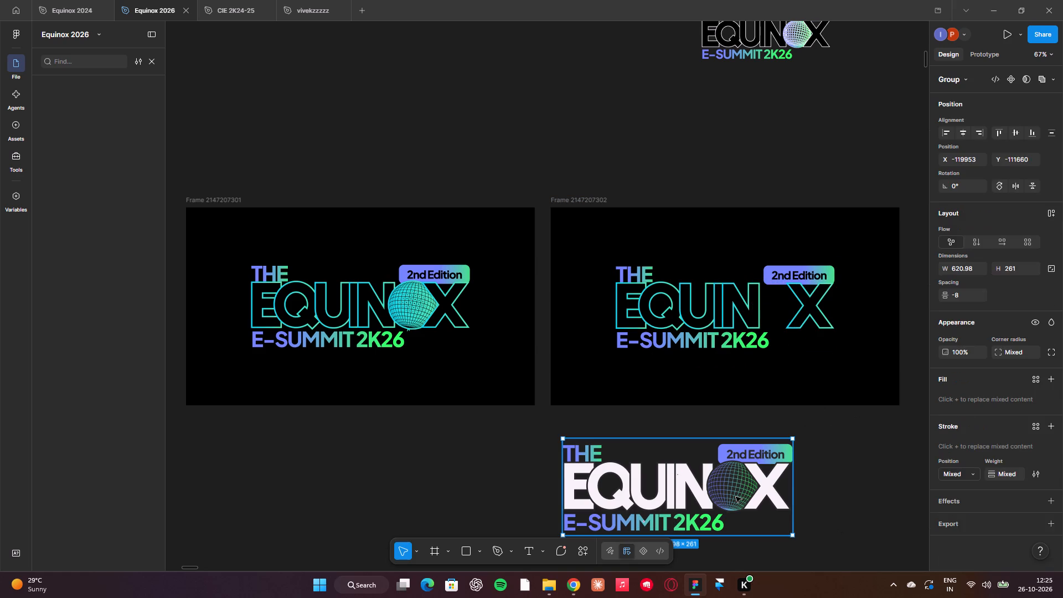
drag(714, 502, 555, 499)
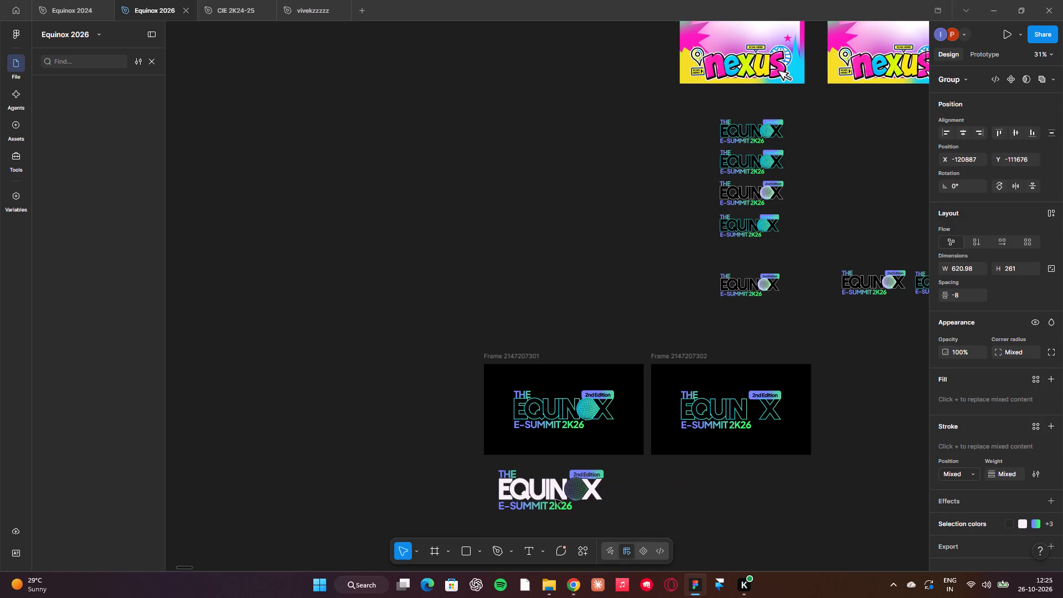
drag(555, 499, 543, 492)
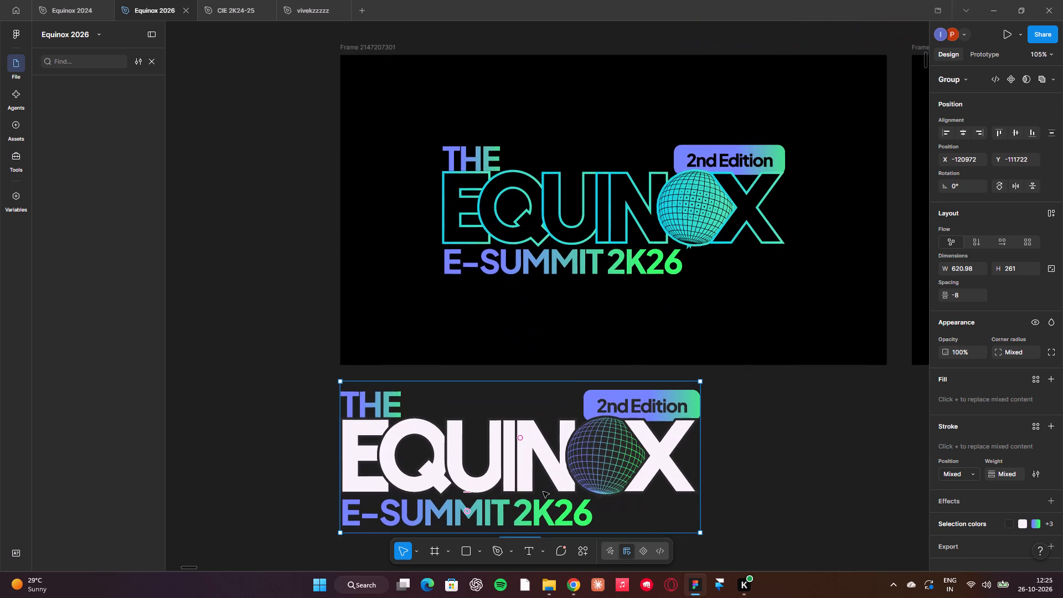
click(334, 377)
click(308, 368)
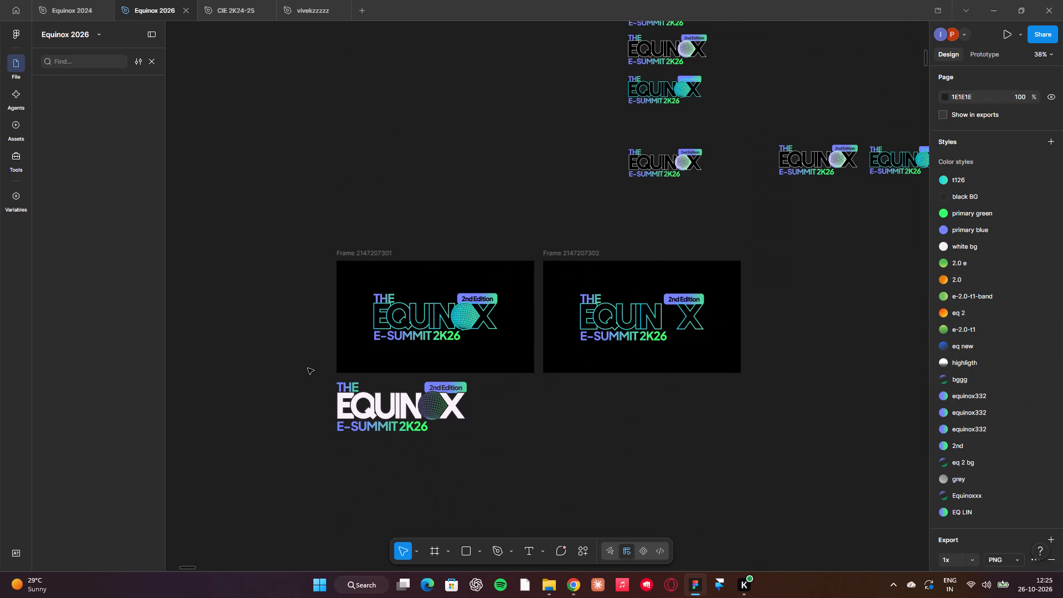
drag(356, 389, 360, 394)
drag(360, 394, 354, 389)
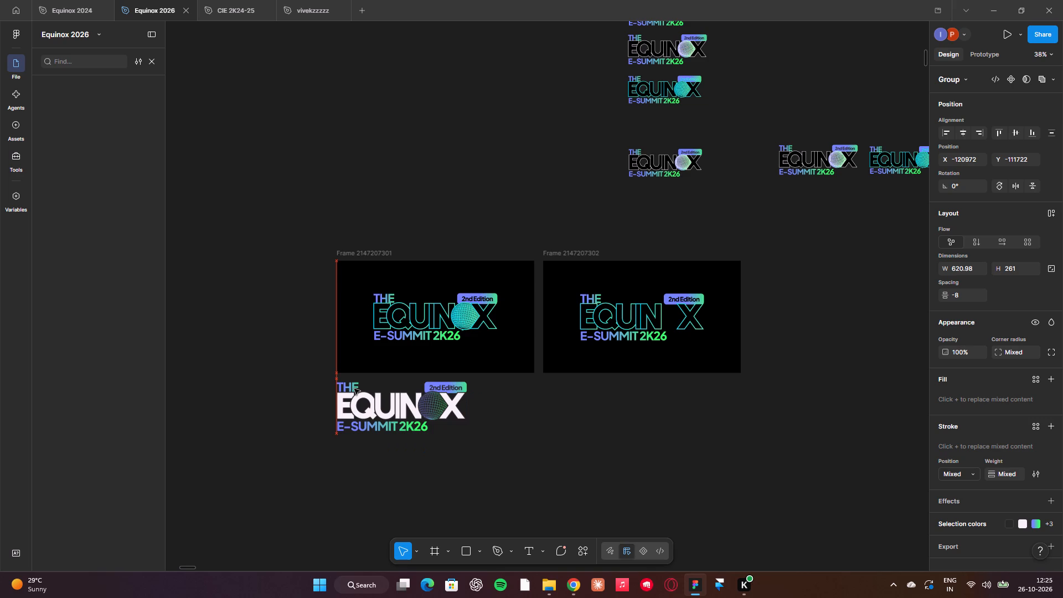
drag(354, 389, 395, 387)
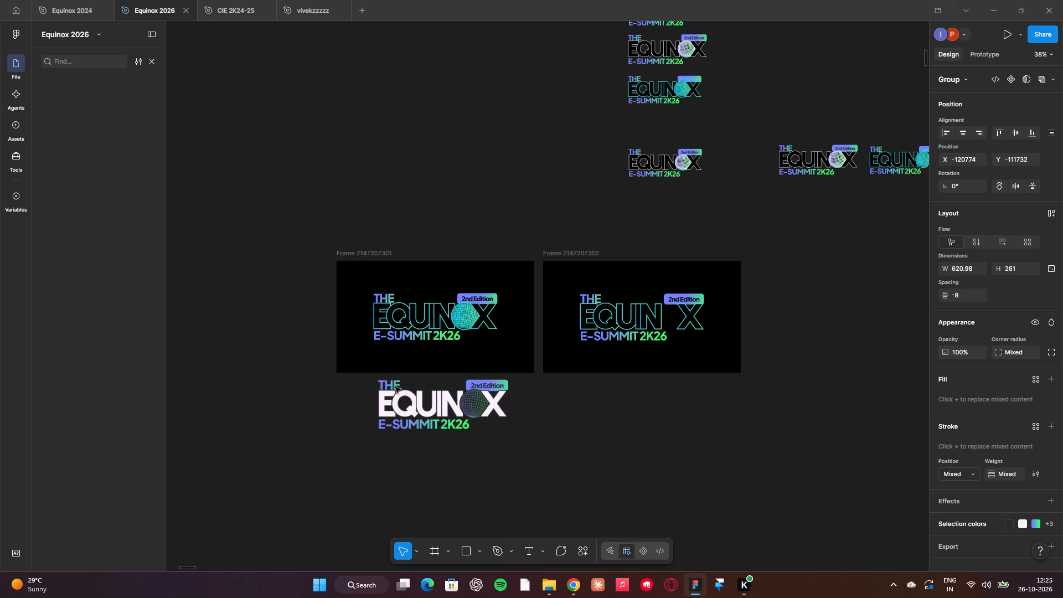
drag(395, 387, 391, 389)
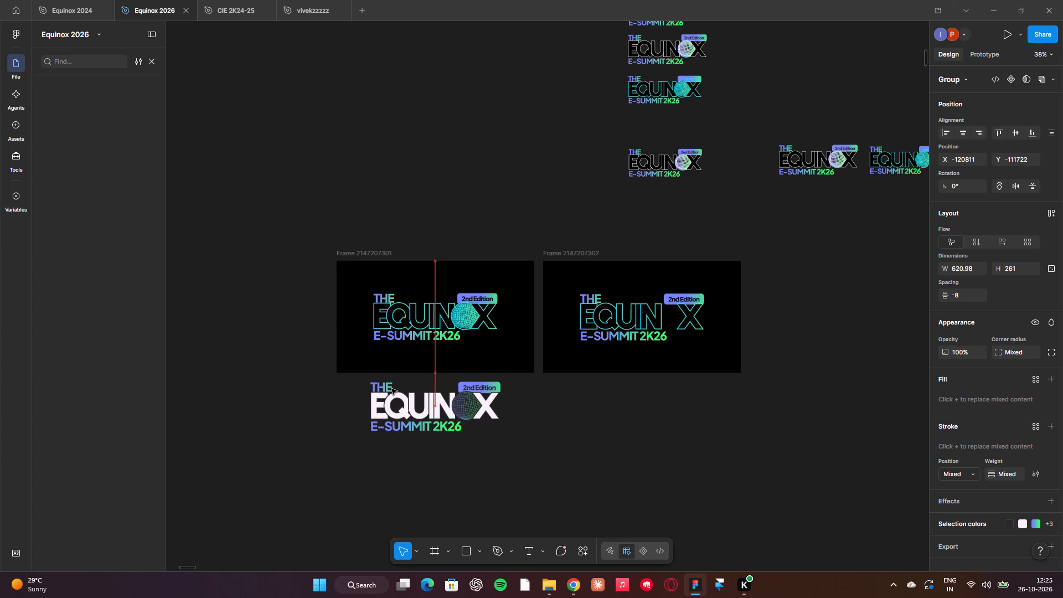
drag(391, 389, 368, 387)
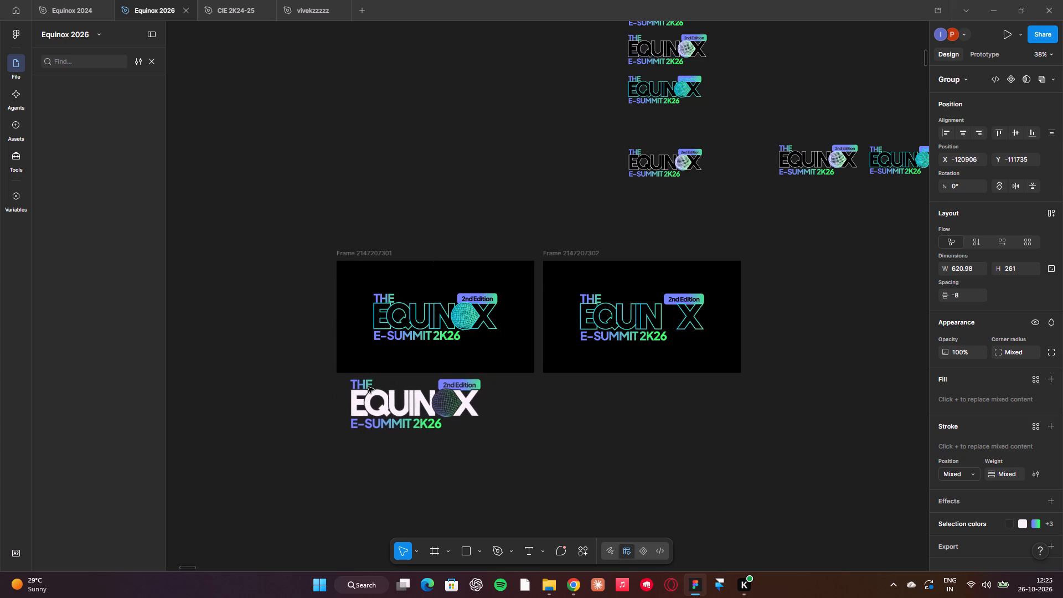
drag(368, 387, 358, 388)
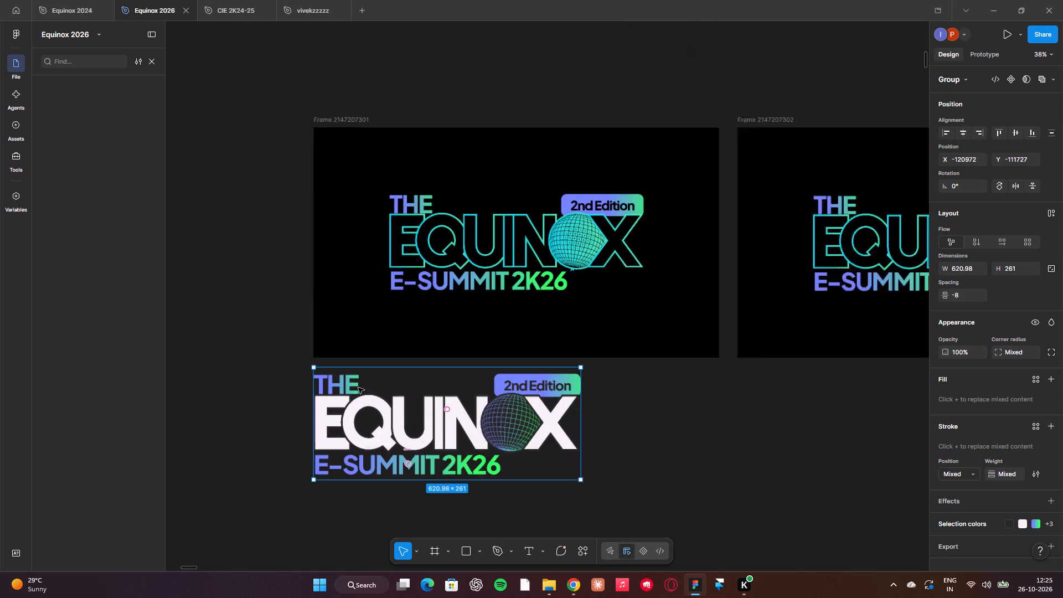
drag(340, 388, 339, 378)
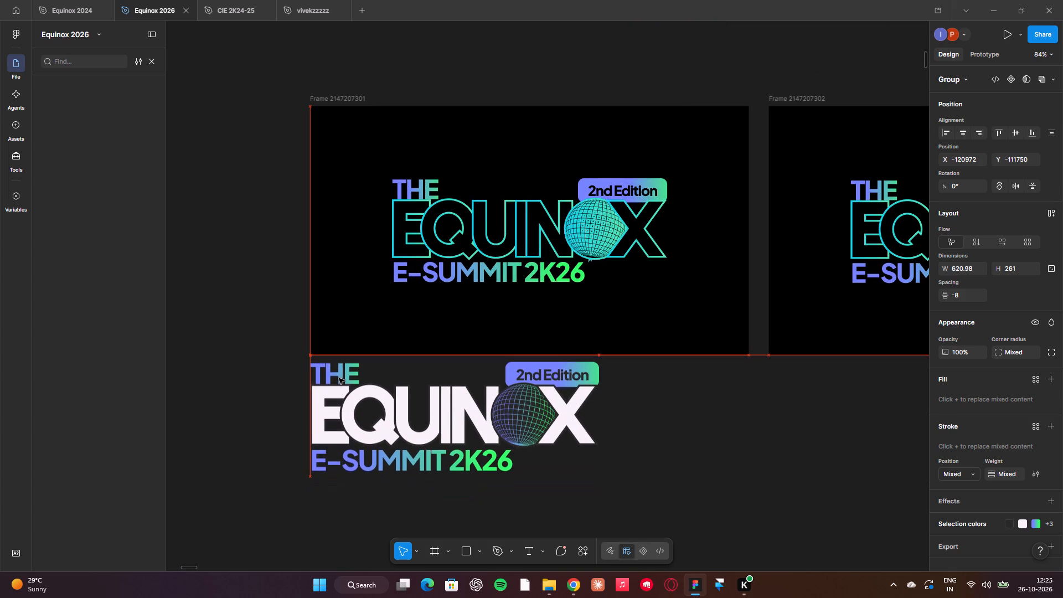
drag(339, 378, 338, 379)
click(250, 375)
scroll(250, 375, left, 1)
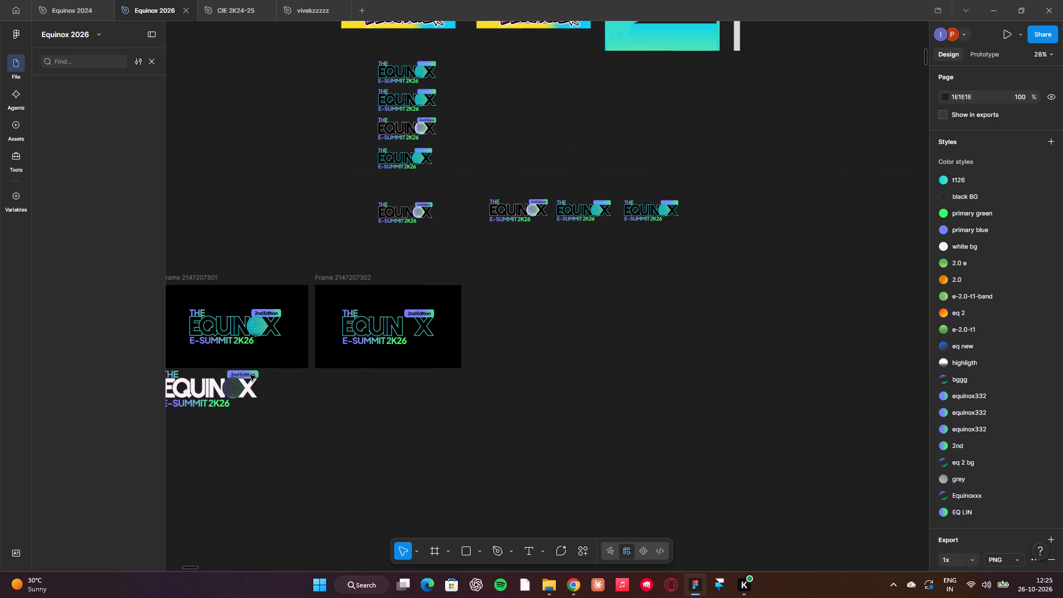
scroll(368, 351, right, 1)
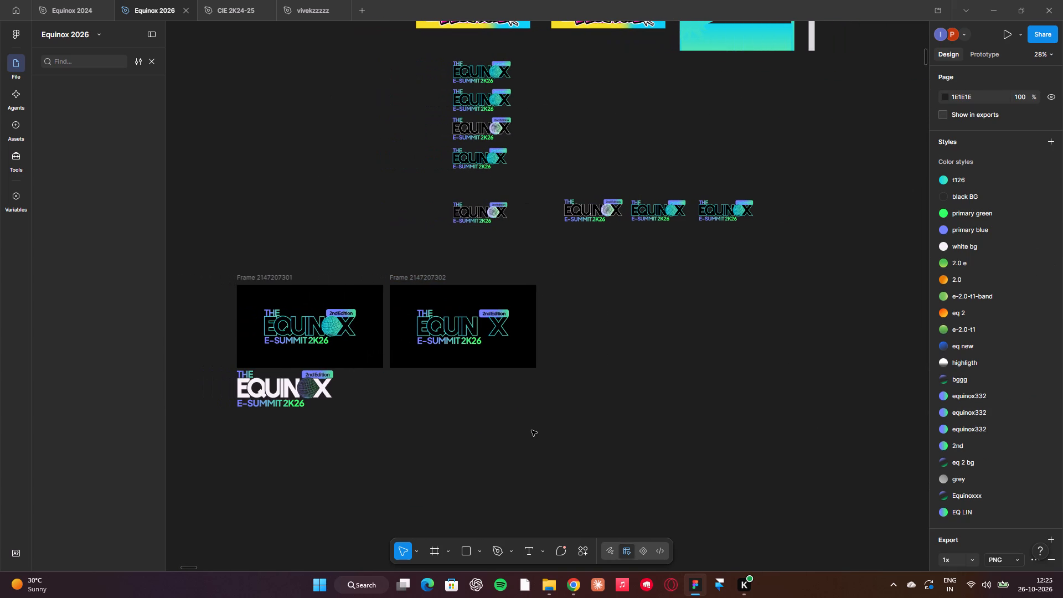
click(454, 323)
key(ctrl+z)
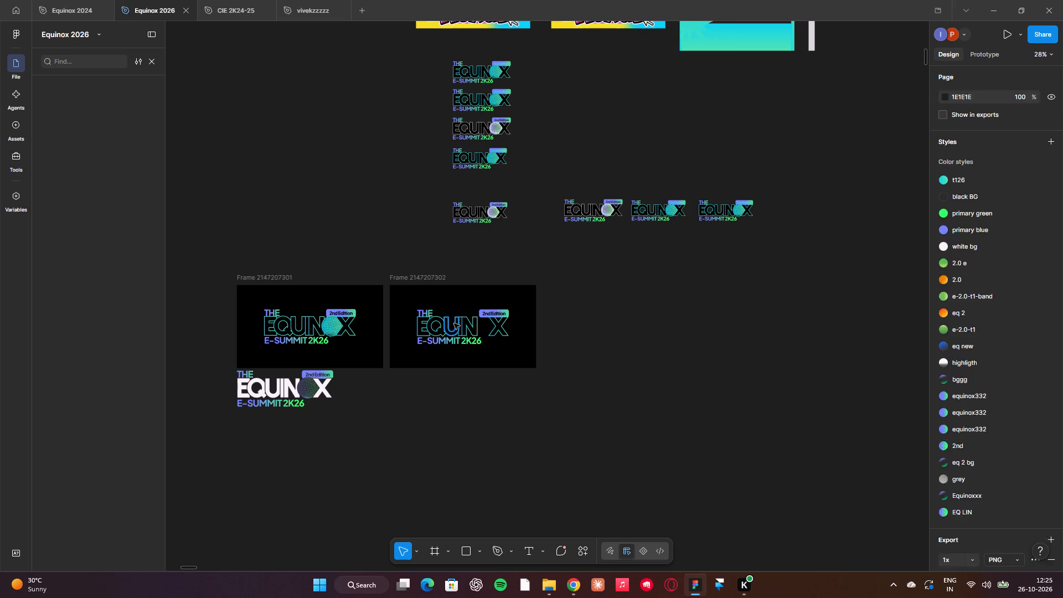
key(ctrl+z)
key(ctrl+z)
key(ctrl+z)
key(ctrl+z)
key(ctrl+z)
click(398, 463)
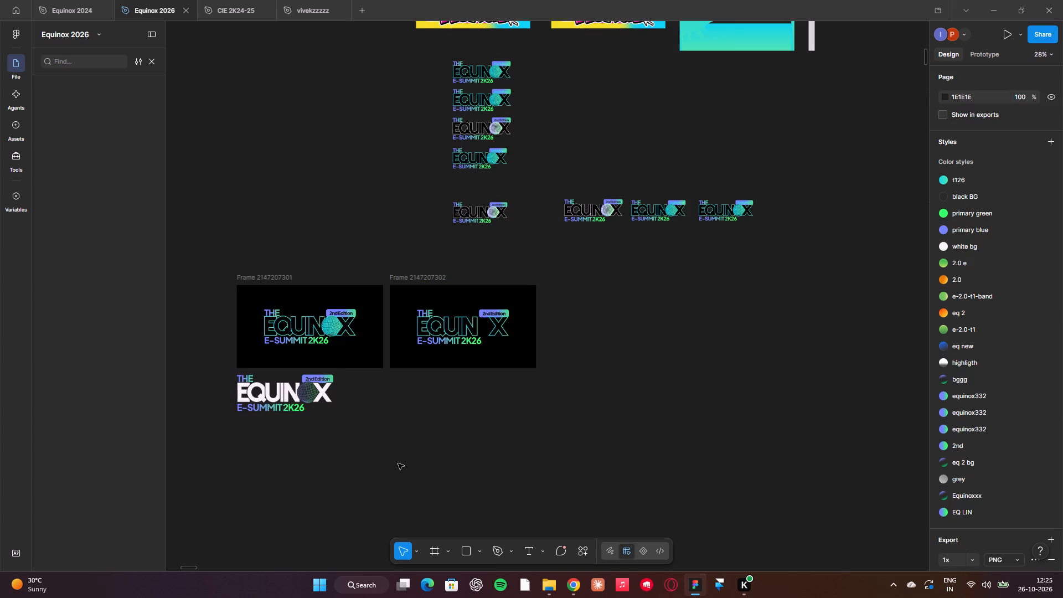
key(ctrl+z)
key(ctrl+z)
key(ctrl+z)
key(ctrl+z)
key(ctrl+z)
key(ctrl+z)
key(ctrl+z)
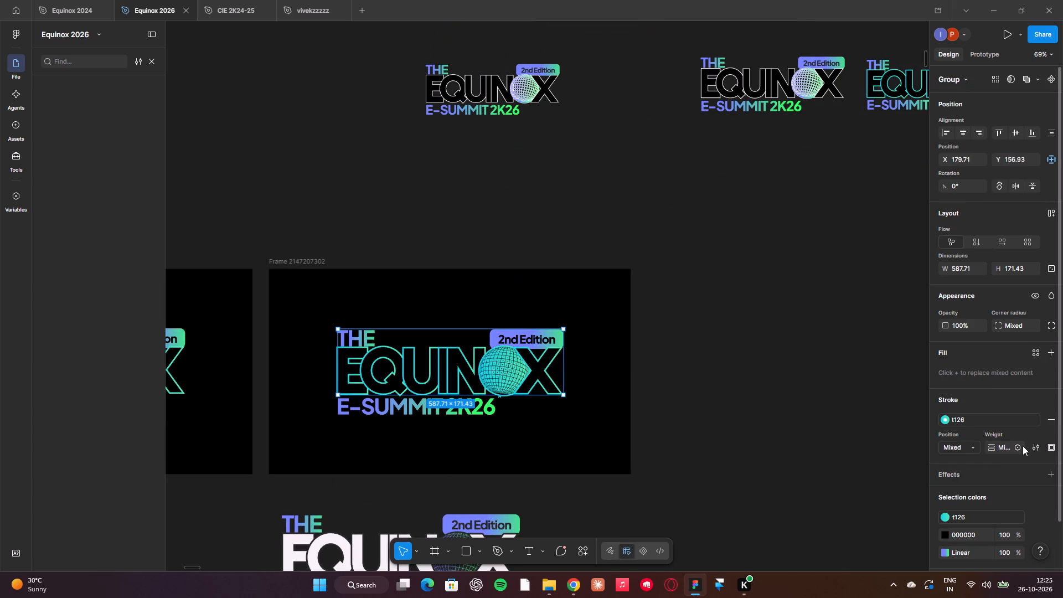
scroll(1023, 446, down, 3)
click(945, 470)
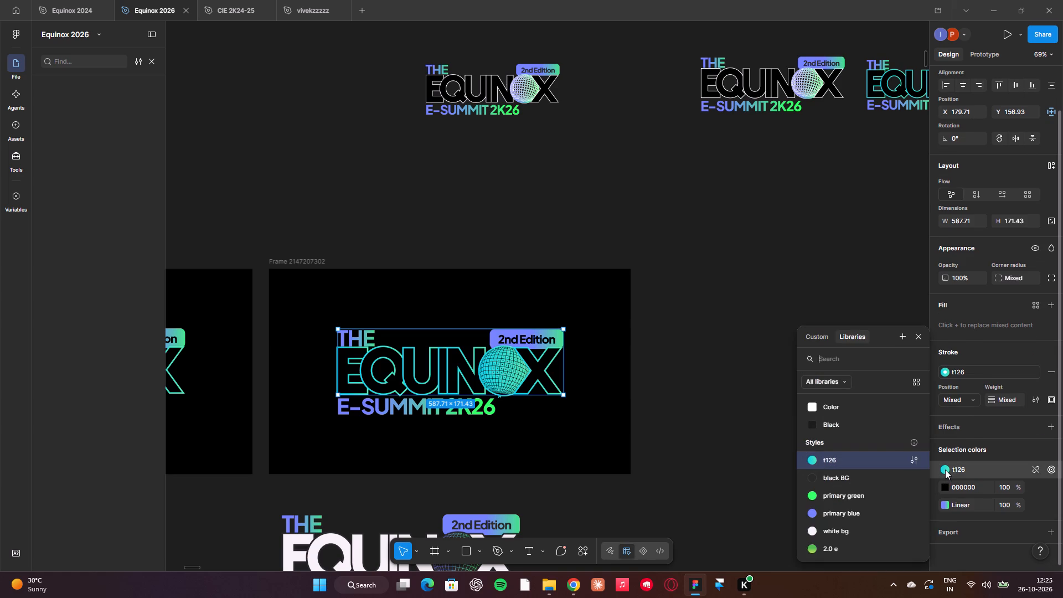
click(947, 485)
drag(849, 372, 741, 152)
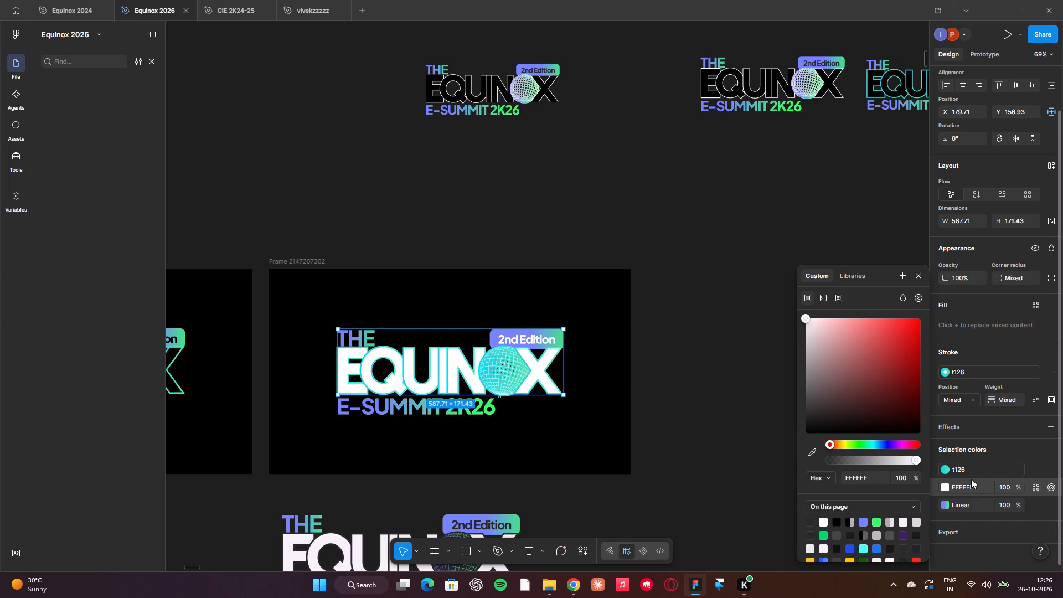
click(969, 476)
click(948, 466)
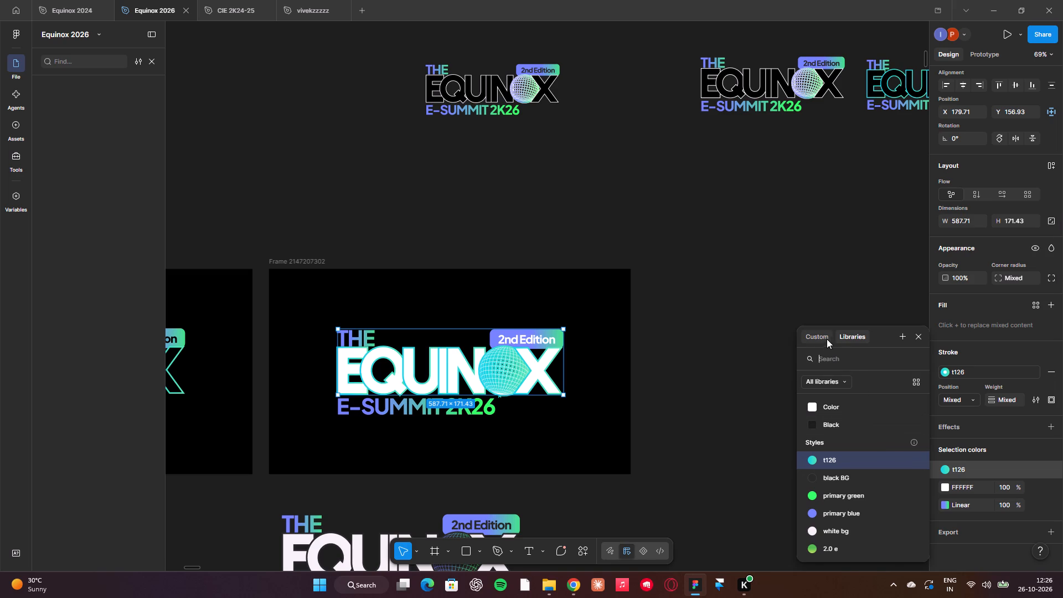
click(824, 338)
drag(825, 344, 751, 439)
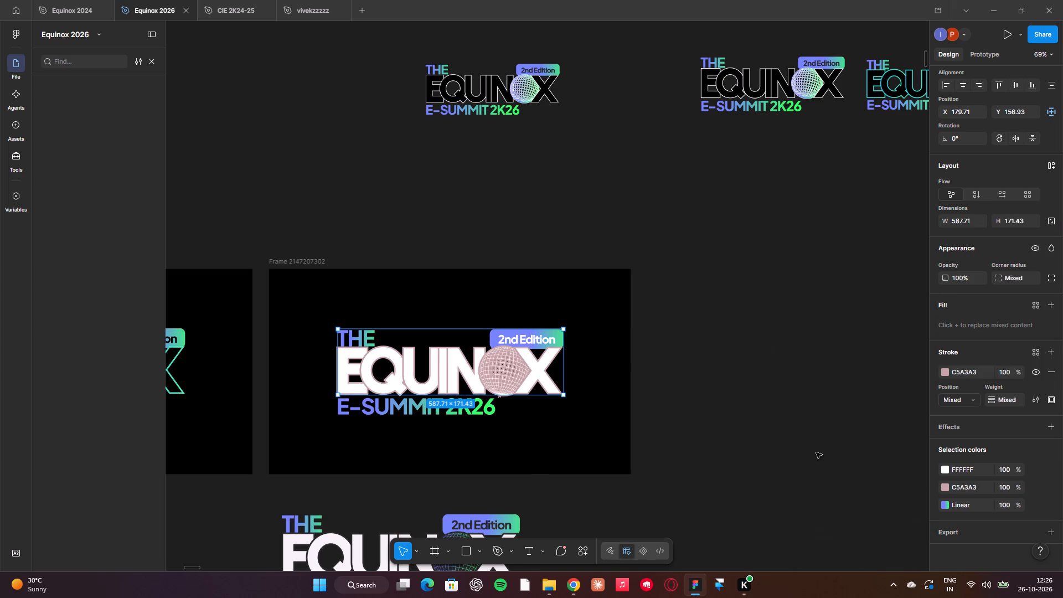
click(947, 487)
drag(800, 343, 693, 494)
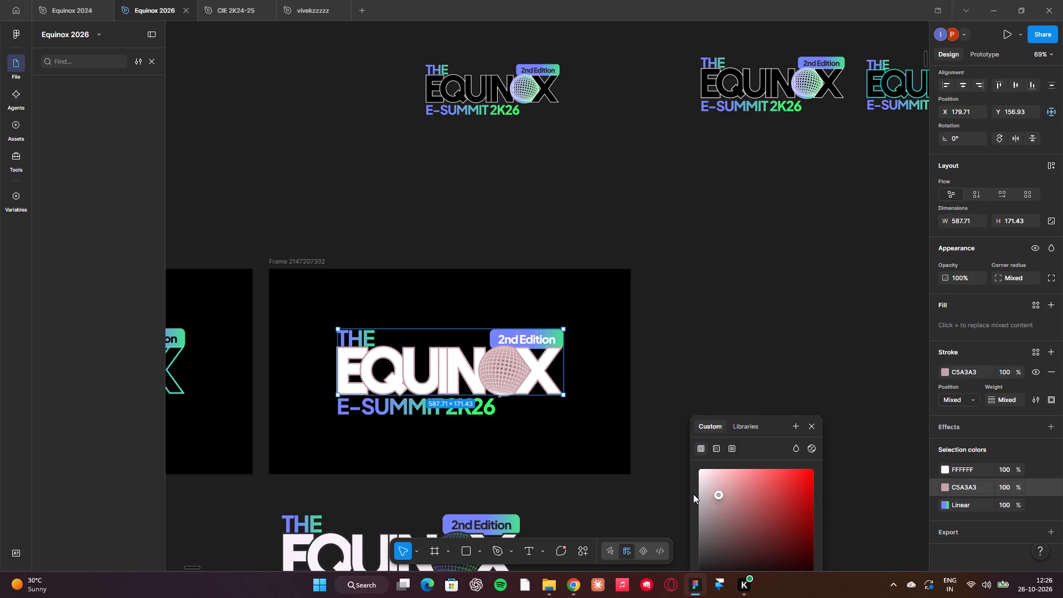
drag(735, 523, 574, 597)
click(664, 331)
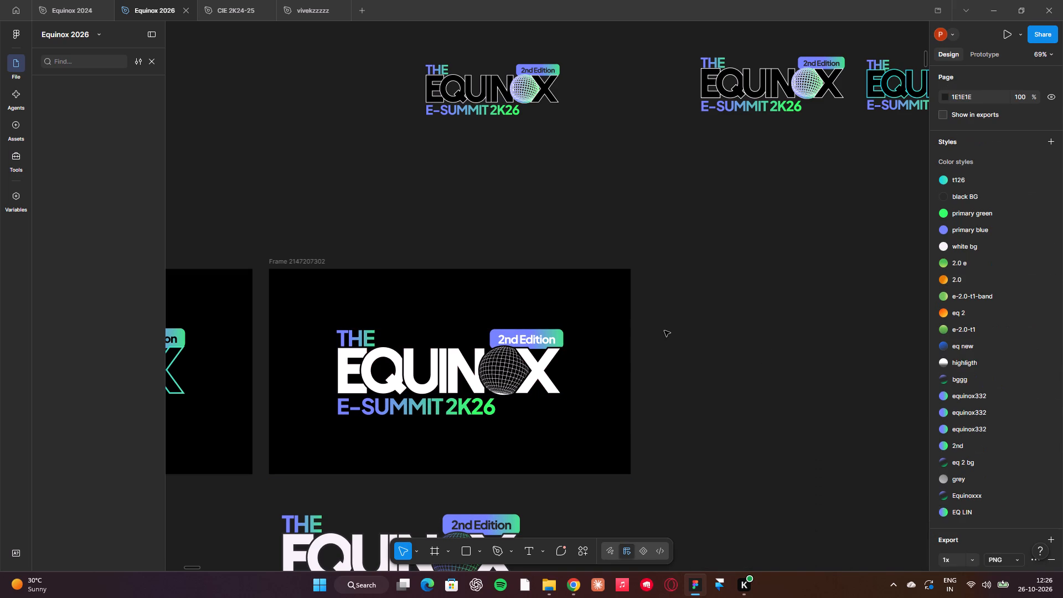
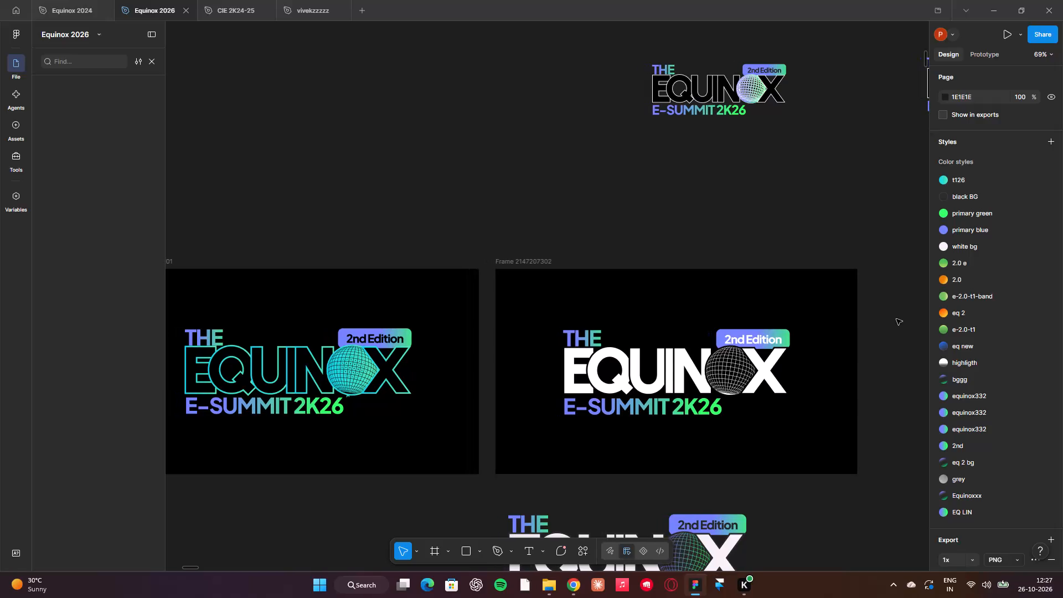
click(752, 353)
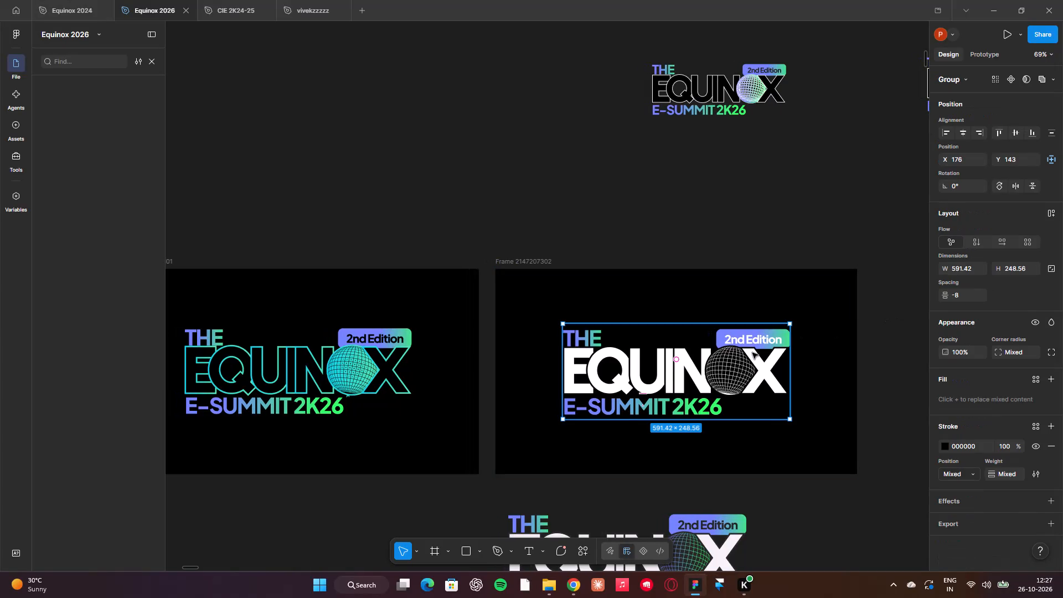
click(680, 230)
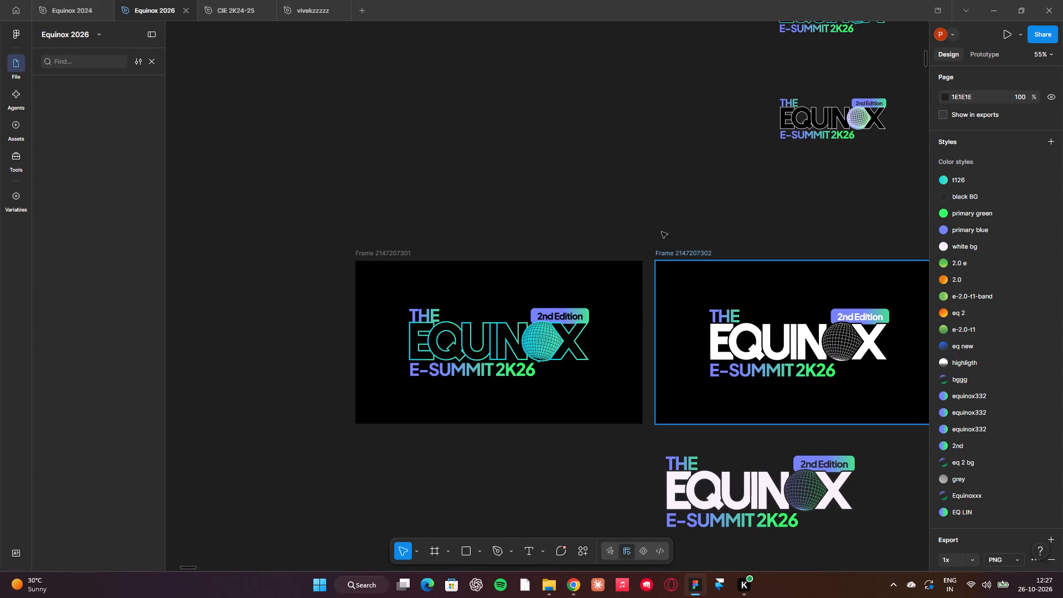
click(638, 219)
click(673, 254)
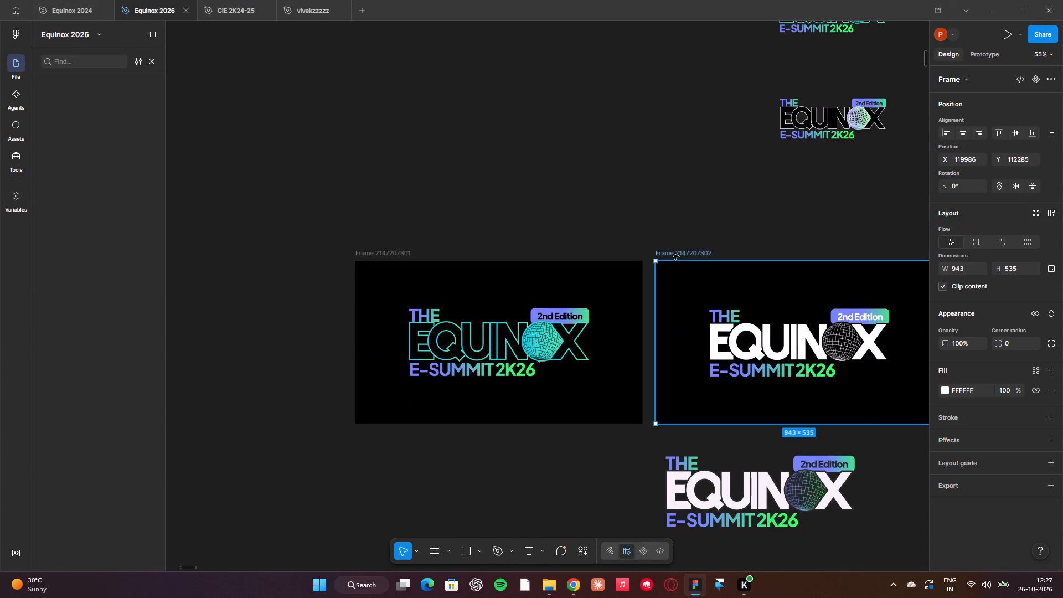
key(ctrl+d)
scroll(673, 254, left, 2)
click(829, 420)
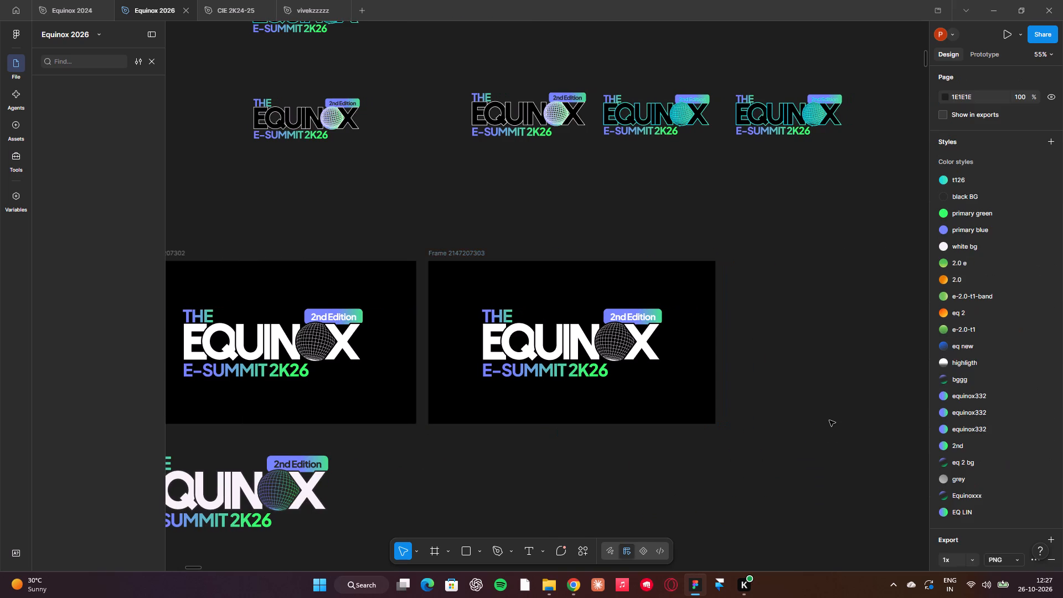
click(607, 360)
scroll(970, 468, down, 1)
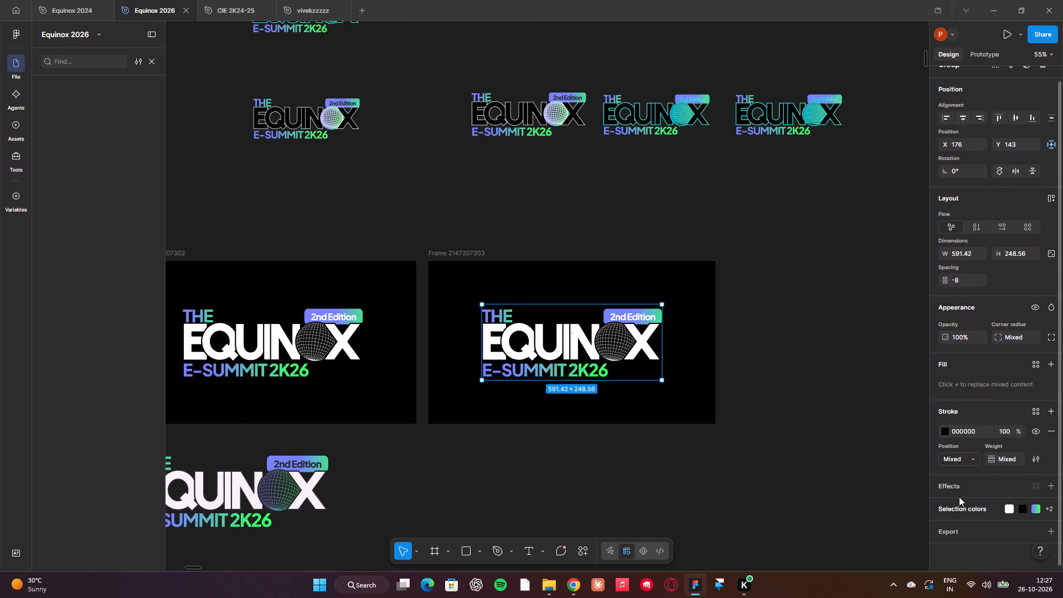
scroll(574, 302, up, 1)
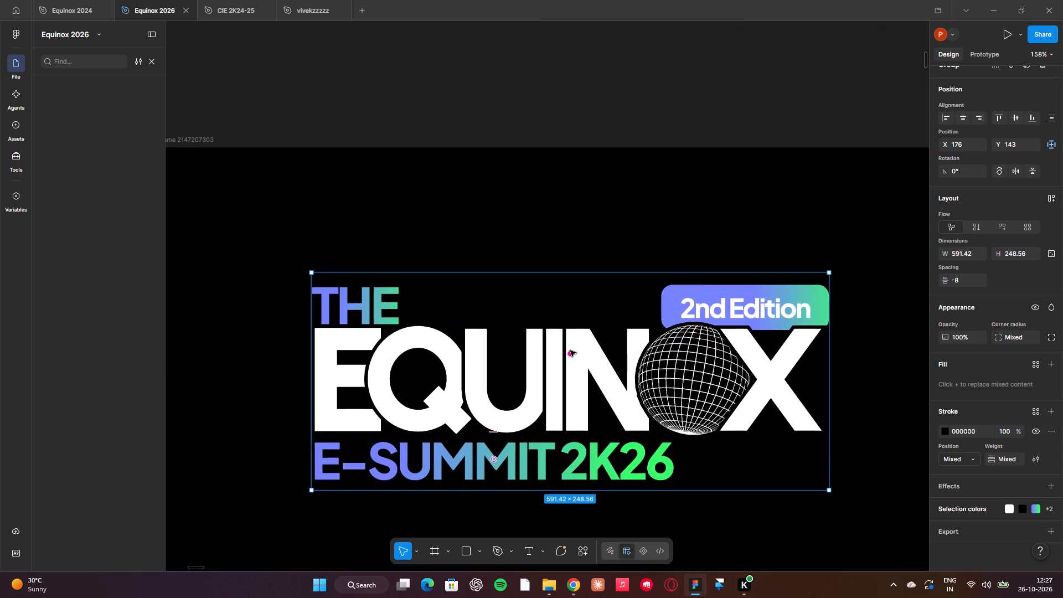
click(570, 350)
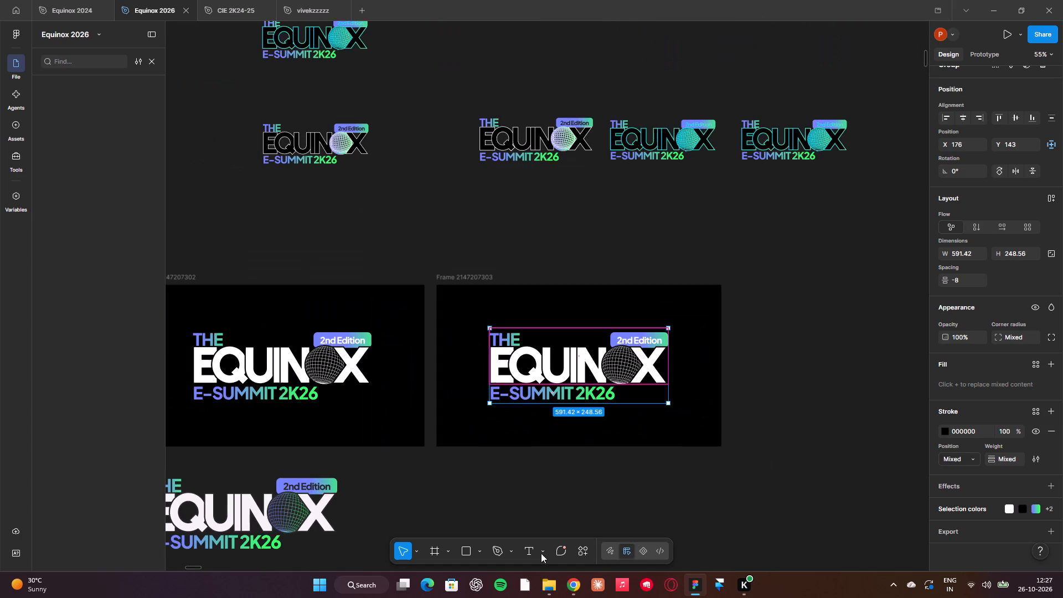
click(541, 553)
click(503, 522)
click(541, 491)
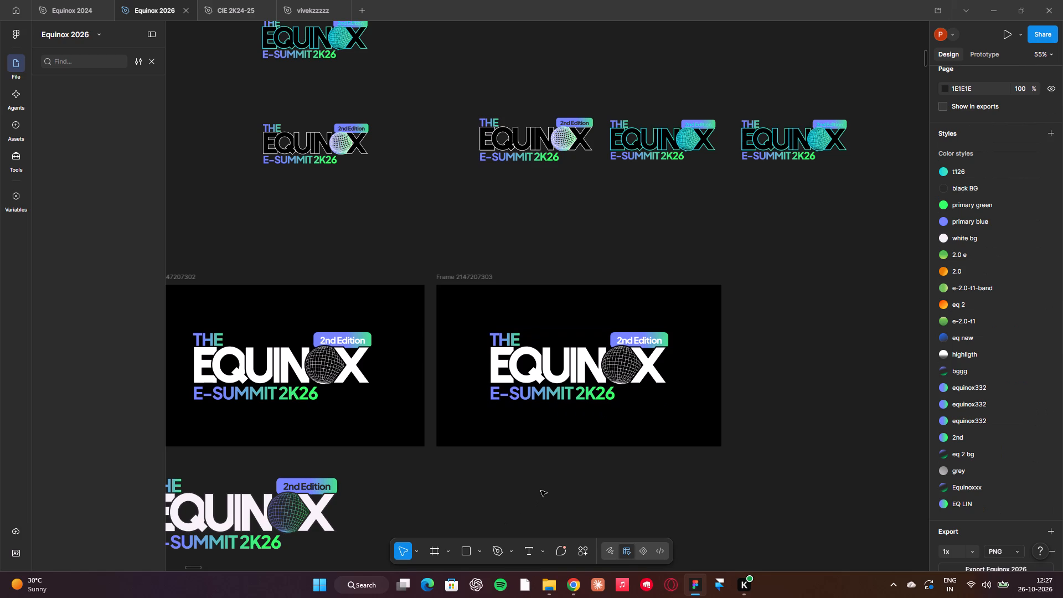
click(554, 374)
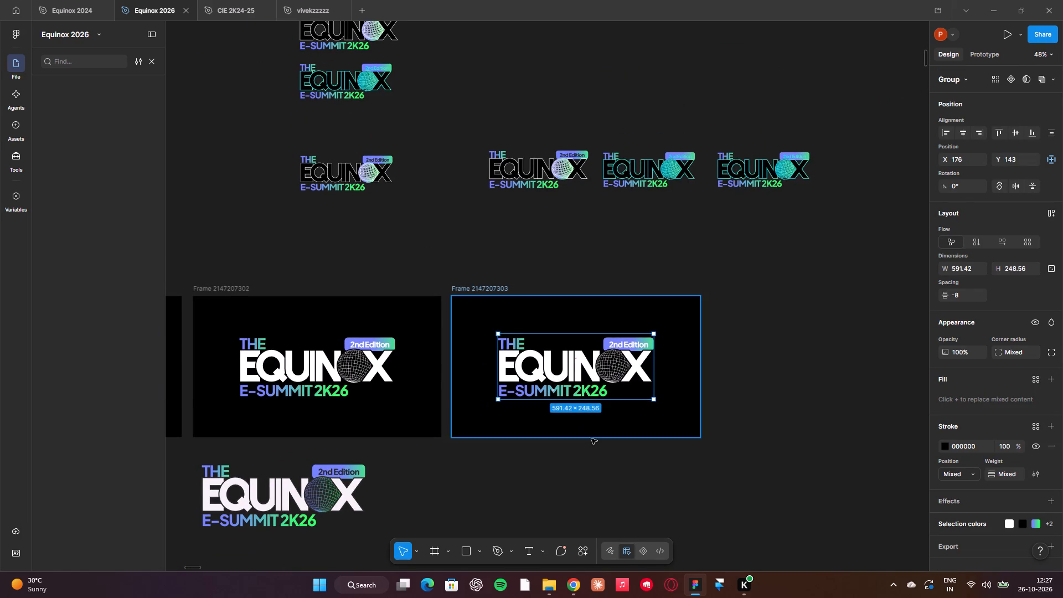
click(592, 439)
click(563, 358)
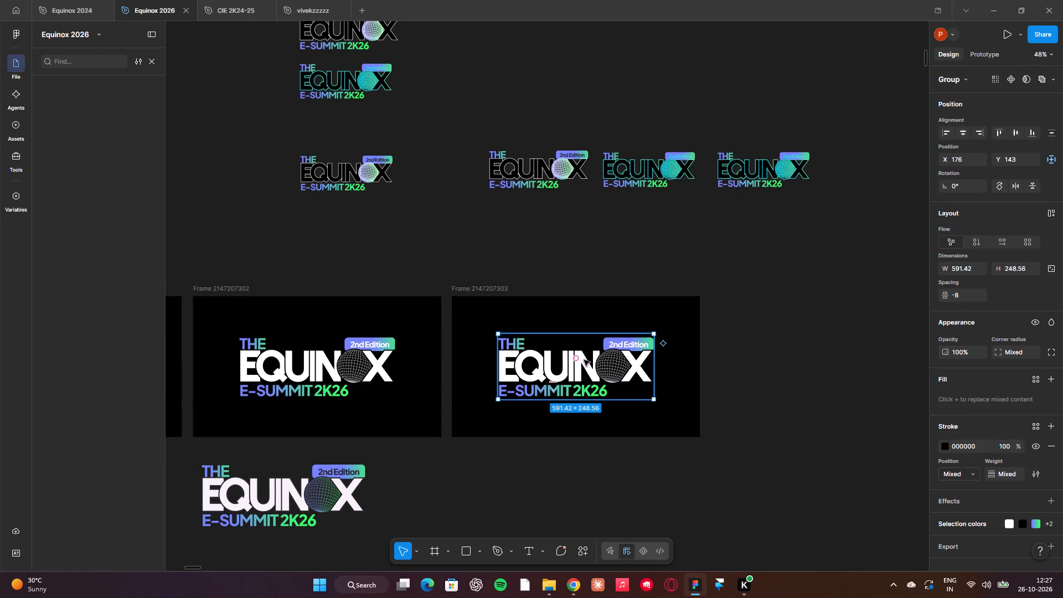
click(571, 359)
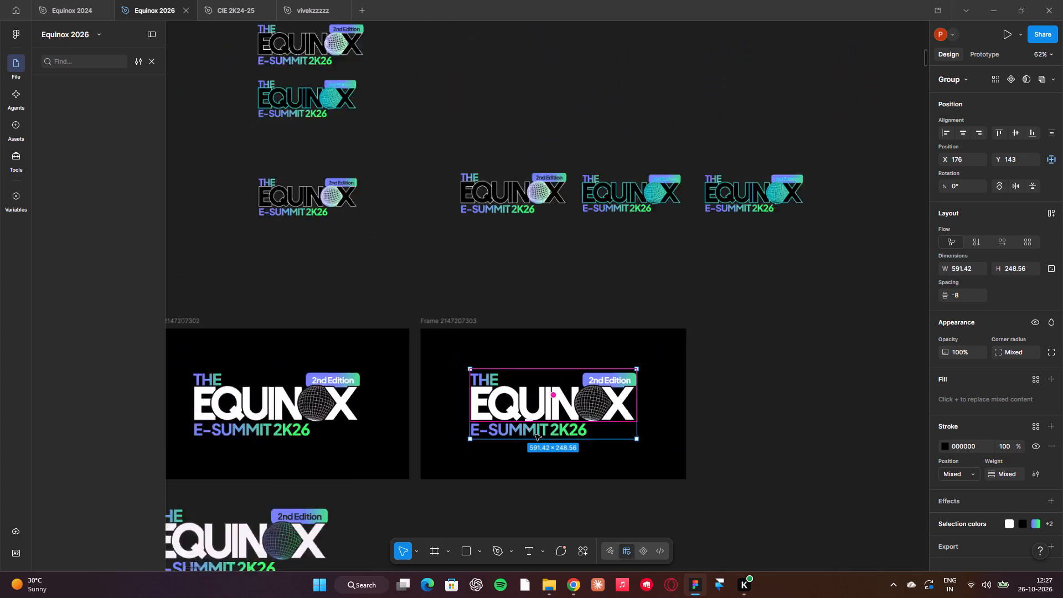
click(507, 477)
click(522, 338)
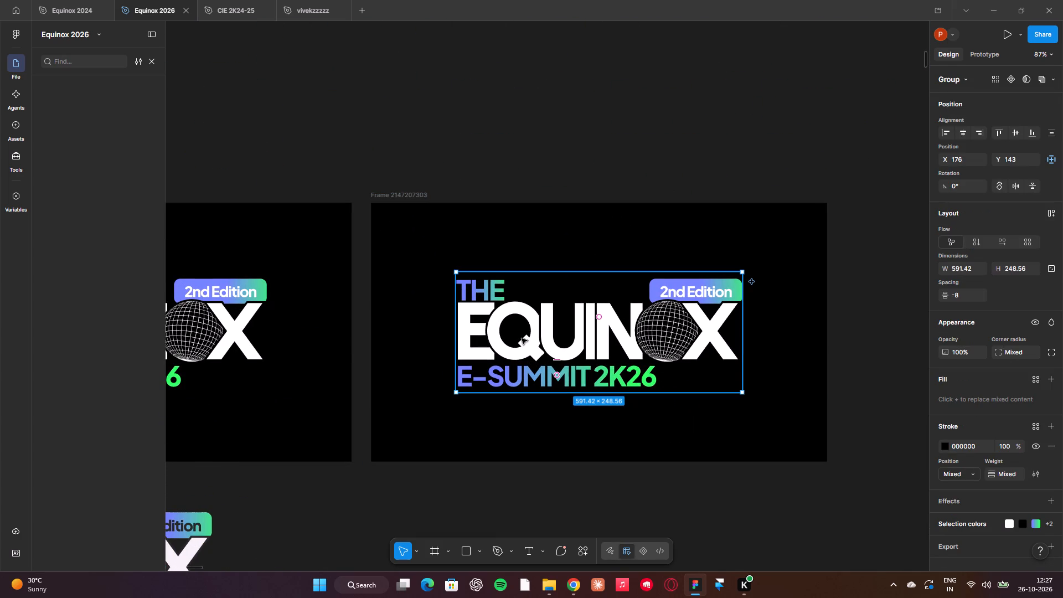
scroll(522, 338, down, 1)
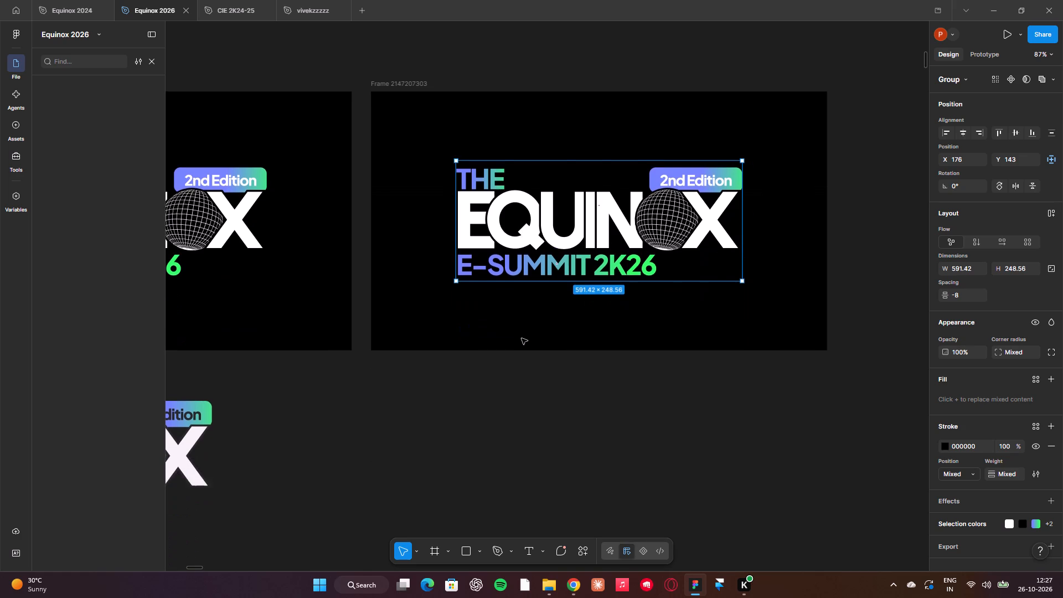
scroll(522, 338, down, 1)
scroll(522, 338, up, 1)
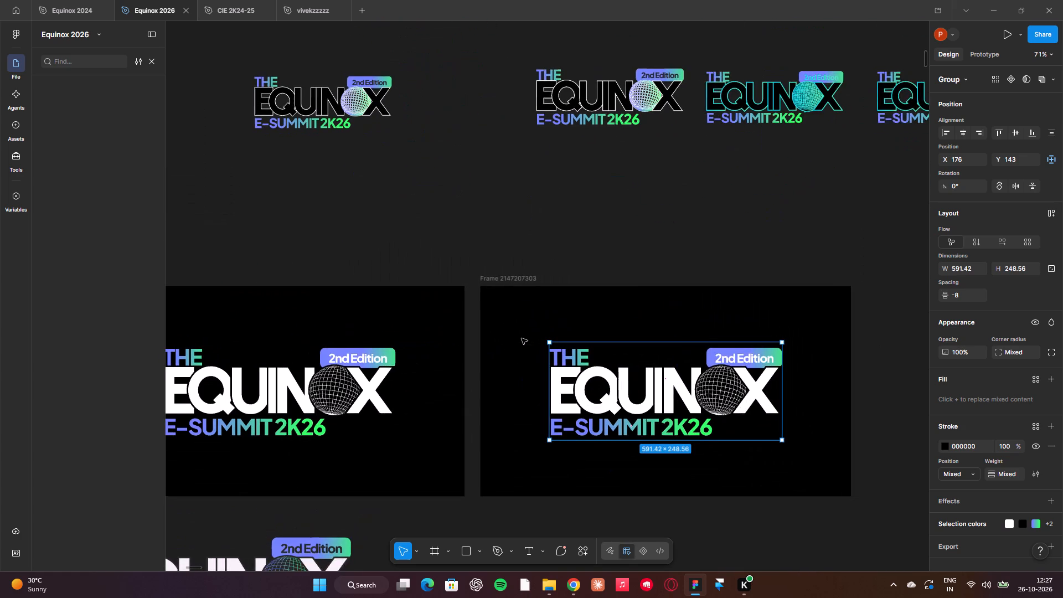
scroll(522, 338, down, 1)
scroll(522, 338, left, 4)
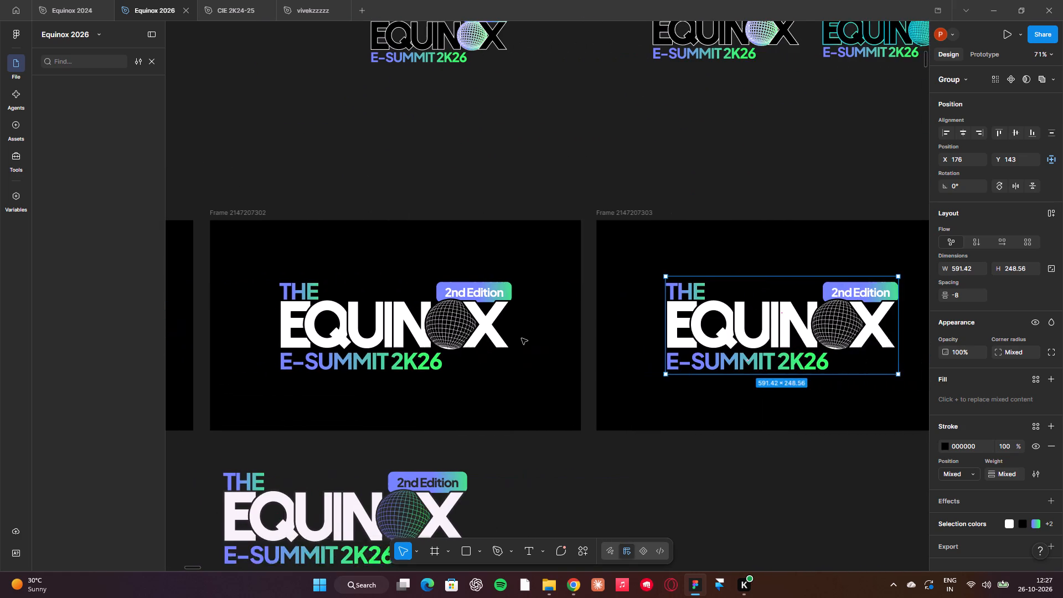
scroll(522, 338, left, 2)
scroll(522, 338, right, 1)
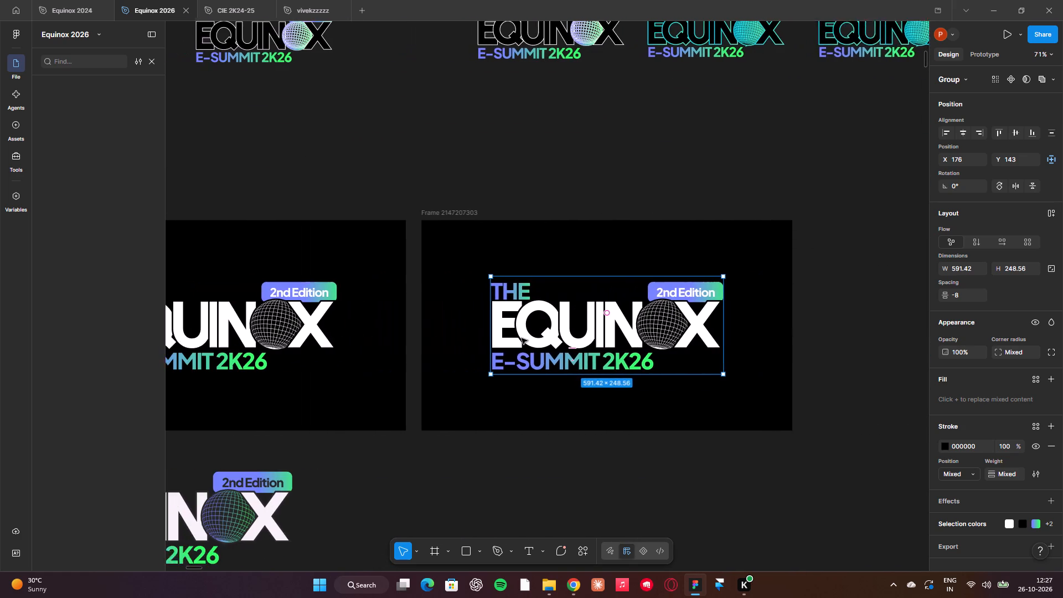
scroll(522, 338, right, 5)
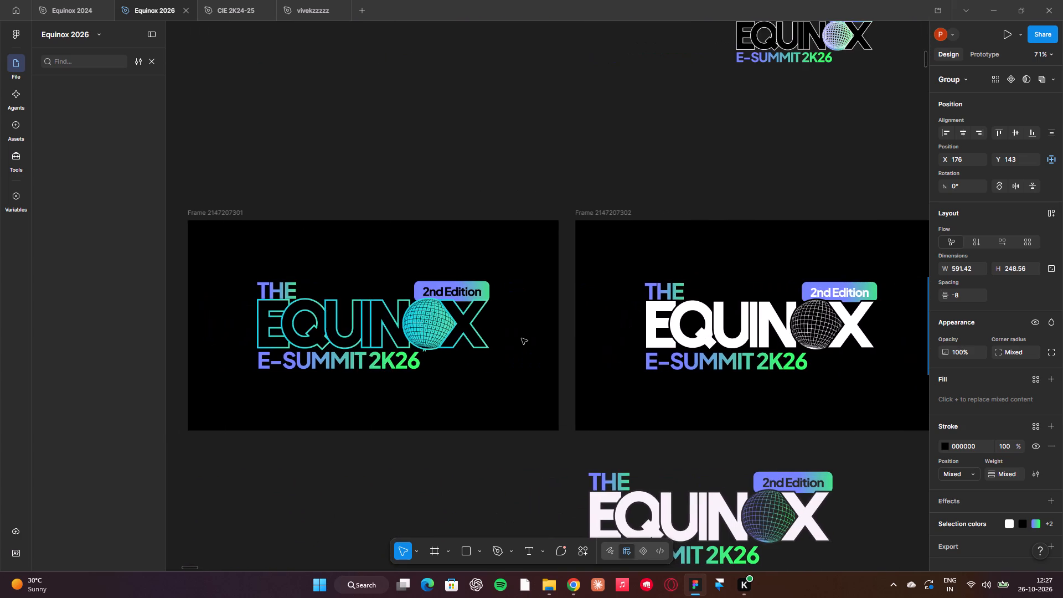
scroll(522, 338, left, 4)
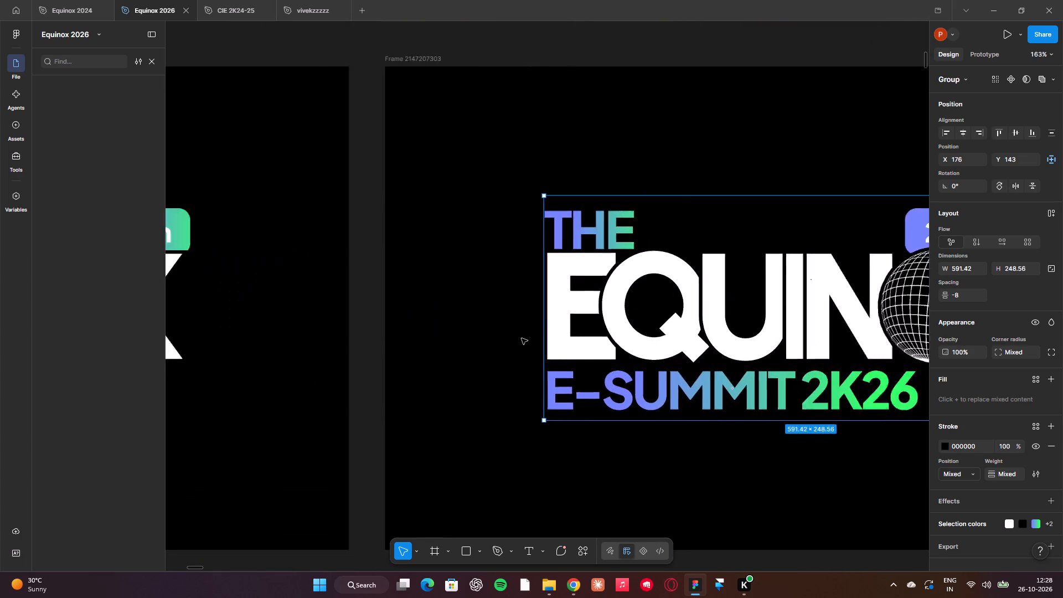
scroll(522, 338, left, 1)
scroll(522, 338, right, 1)
scroll(522, 338, up, 1)
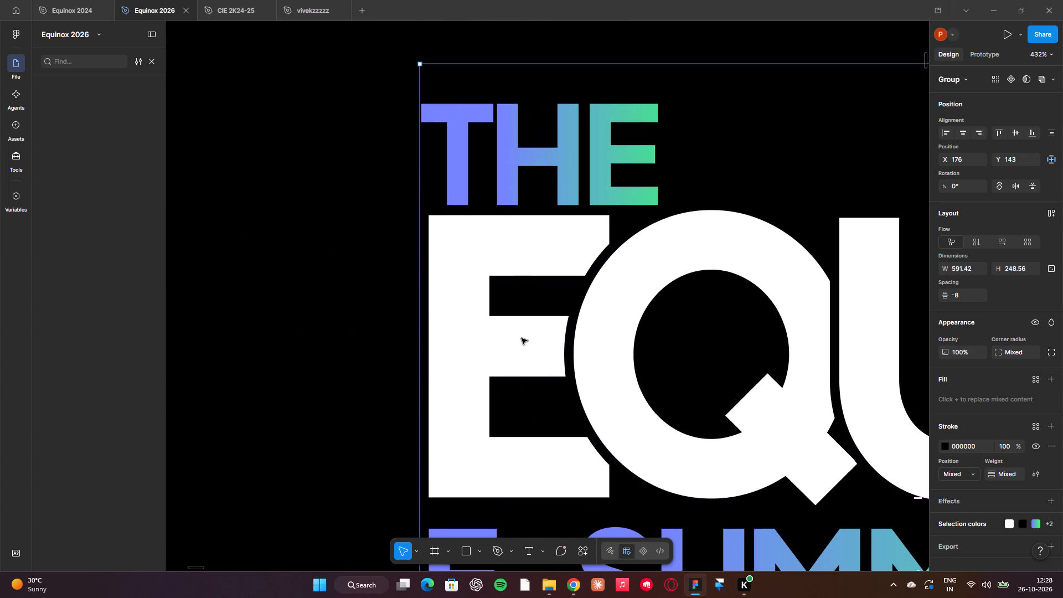
double_click(473, 110)
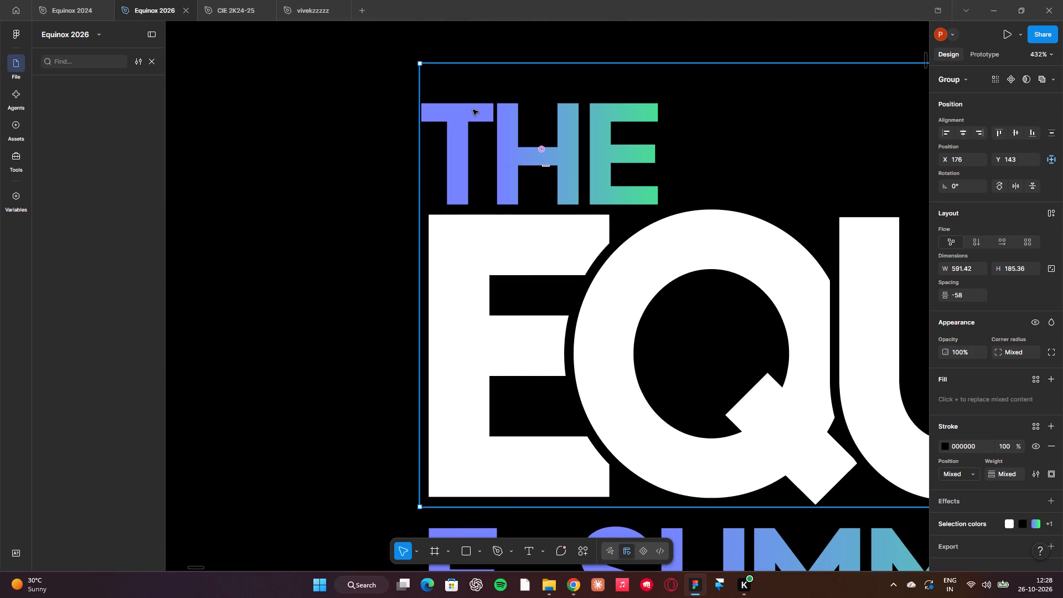
double_click(473, 110)
click(280, 200)
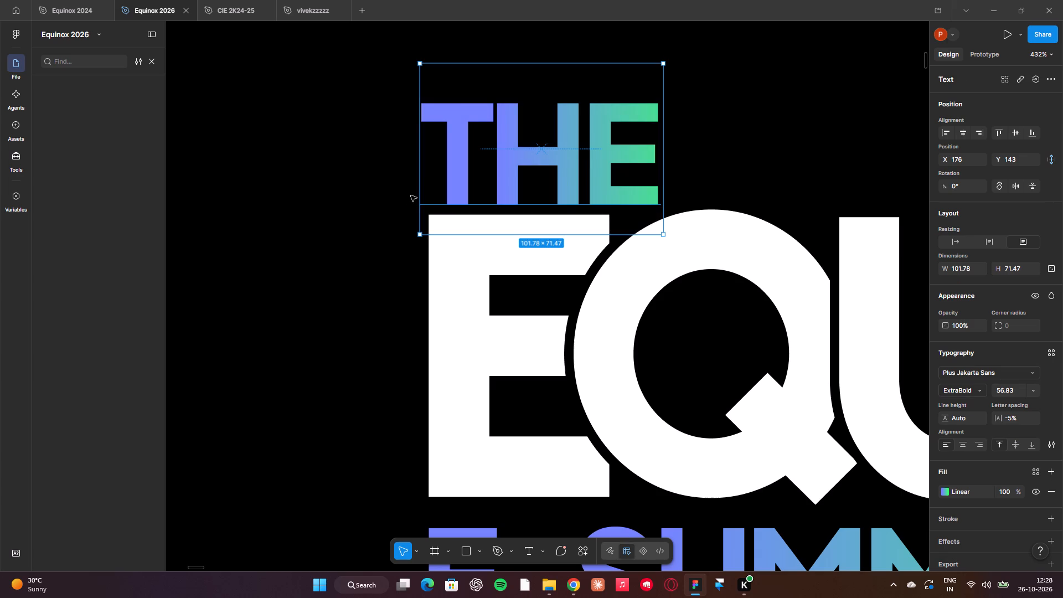
key(Right)
key(Right)
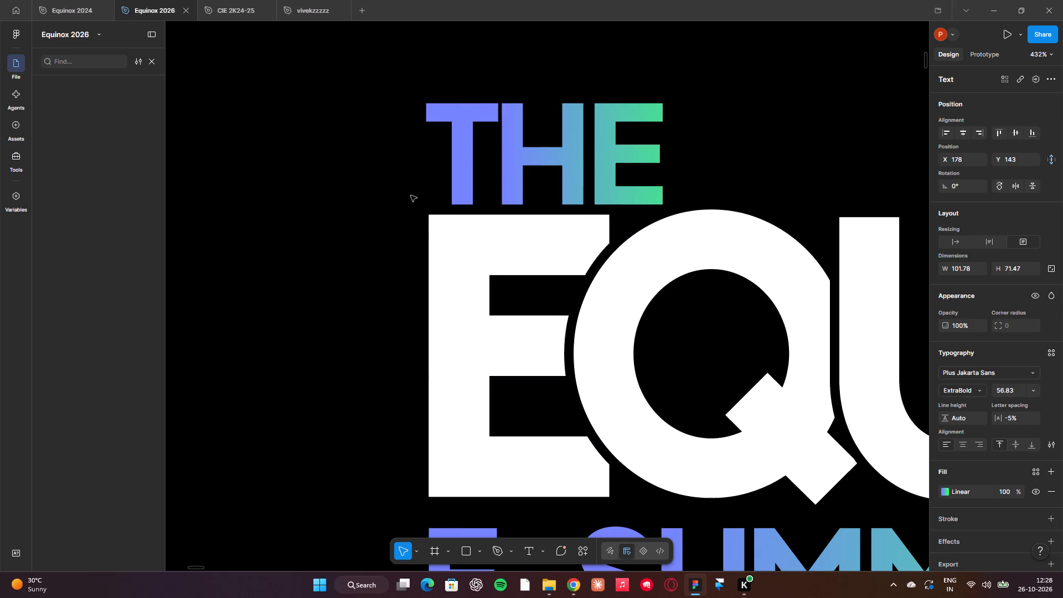
key(Right)
key(Left)
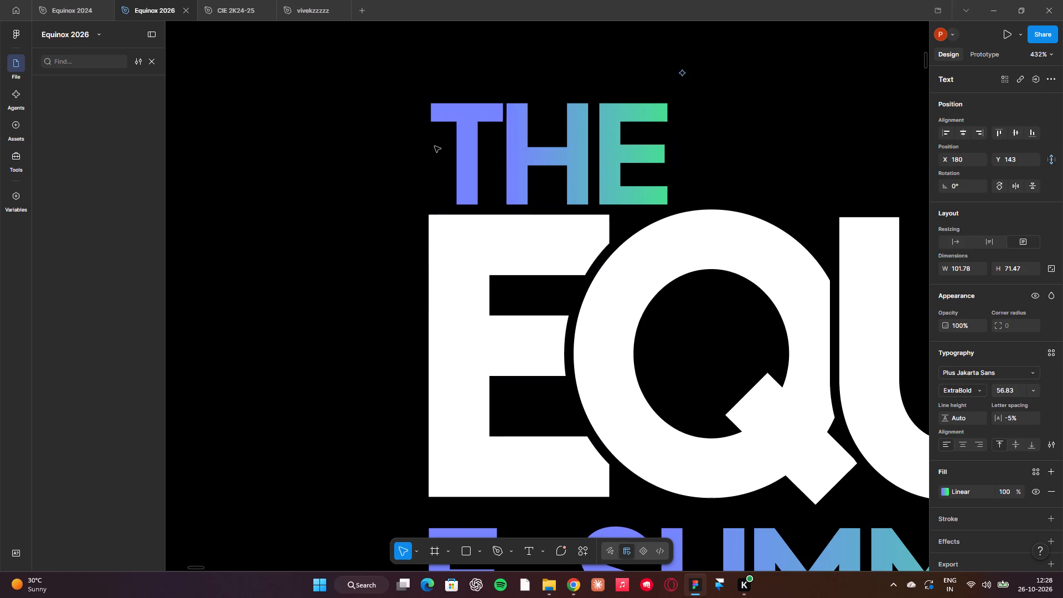
key(Left)
key(Left)
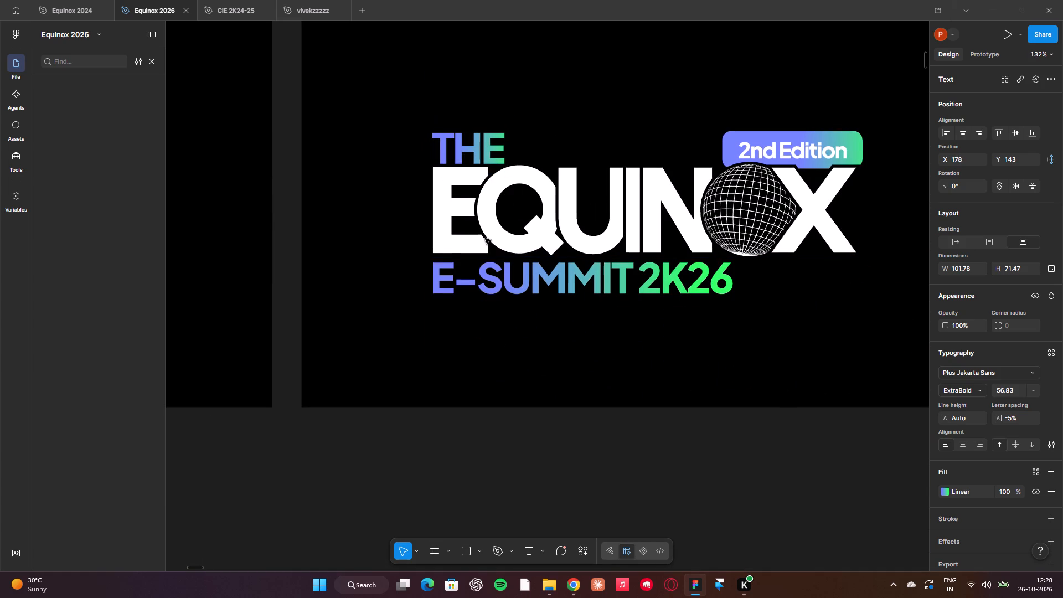
key(Left)
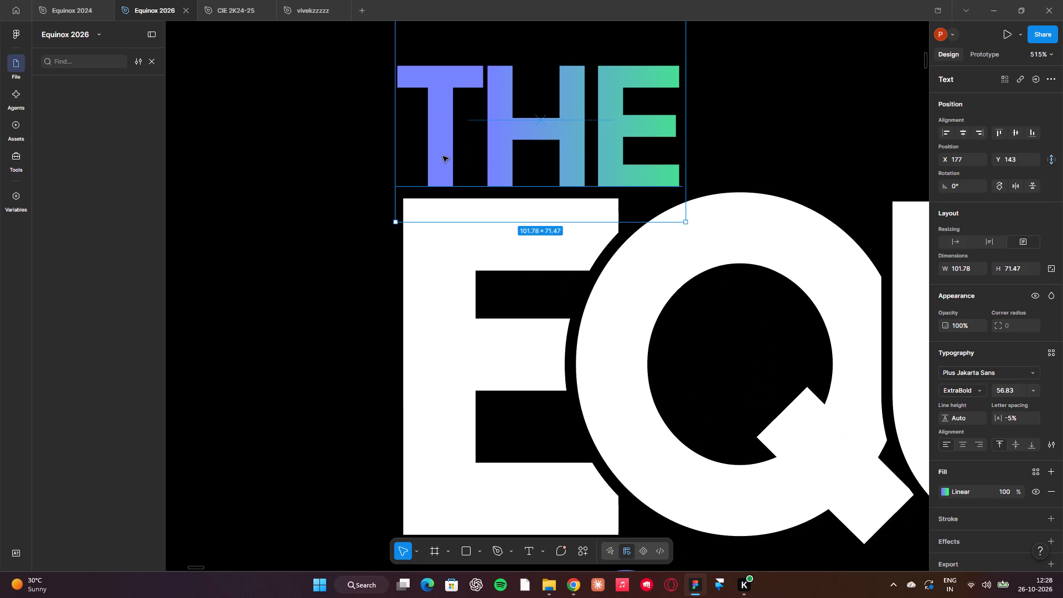
scroll(421, 233, down, 1)
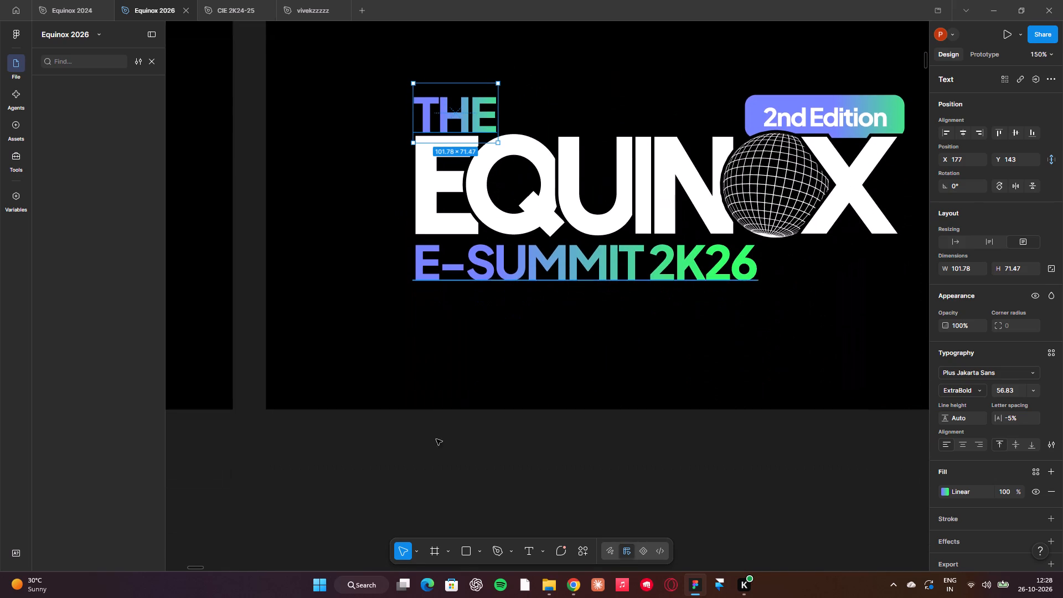
click(438, 448)
click(472, 107)
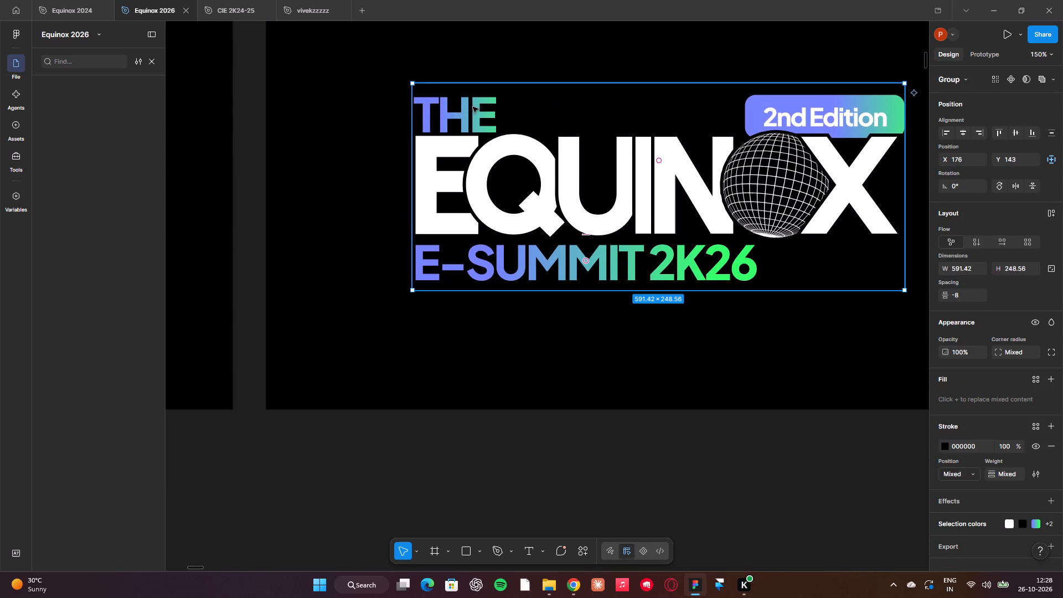
double_click(473, 107)
double_click(475, 111)
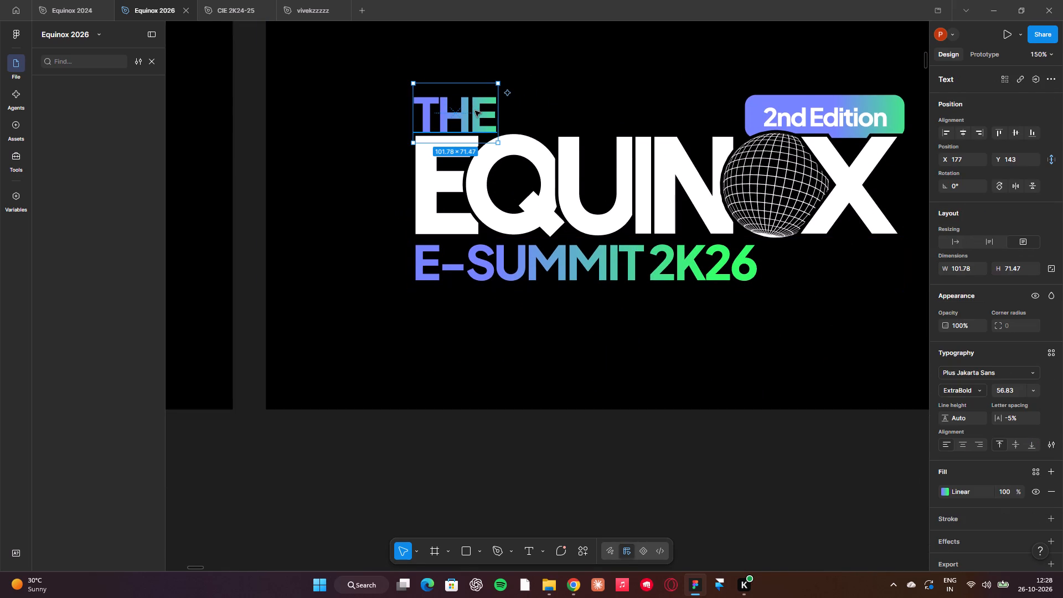
scroll(475, 111, right, 2)
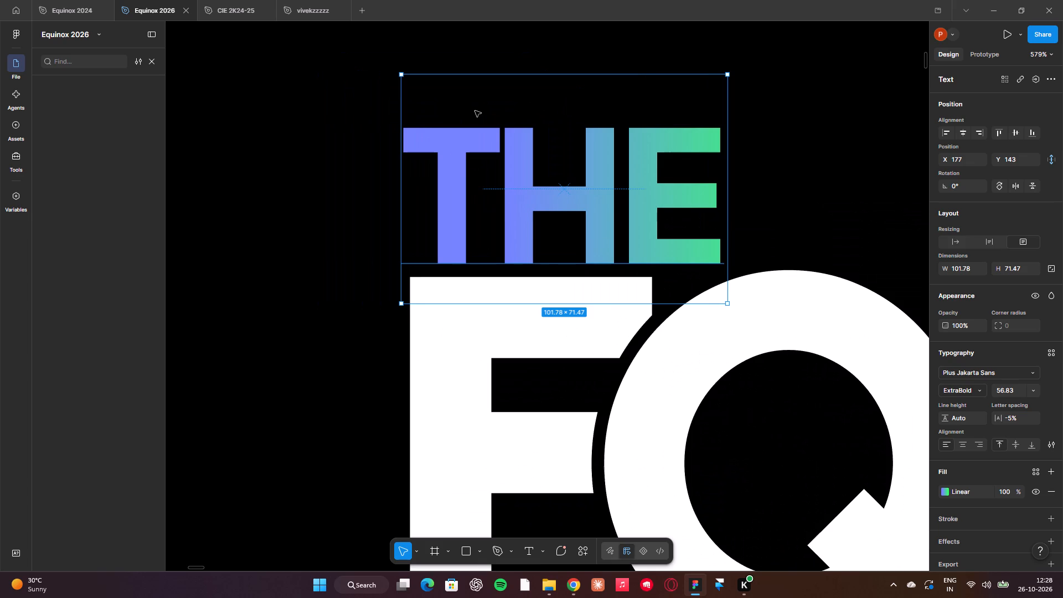
key(Left)
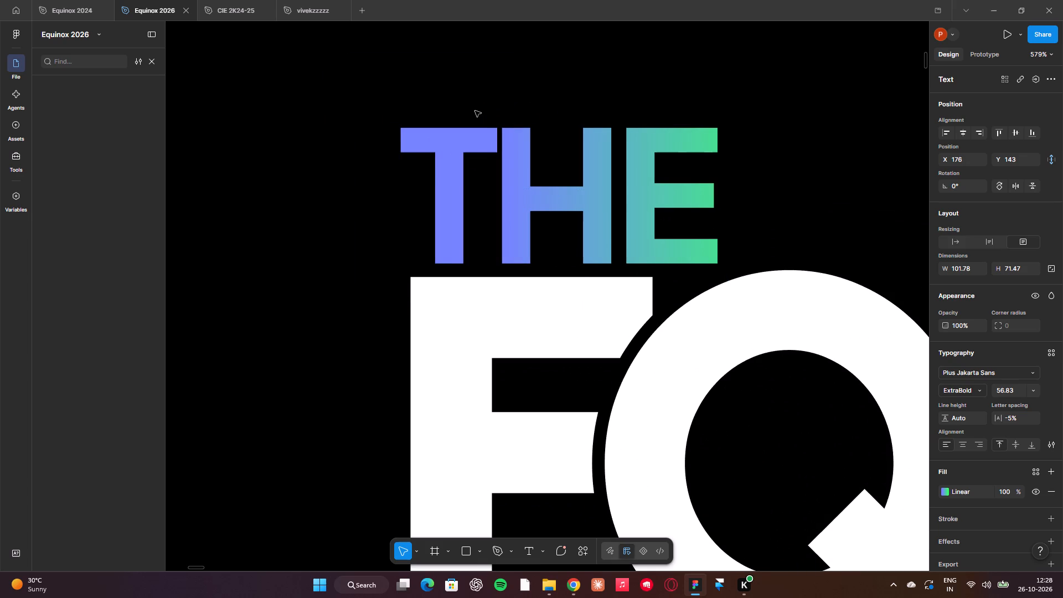
key(Right)
key(Left)
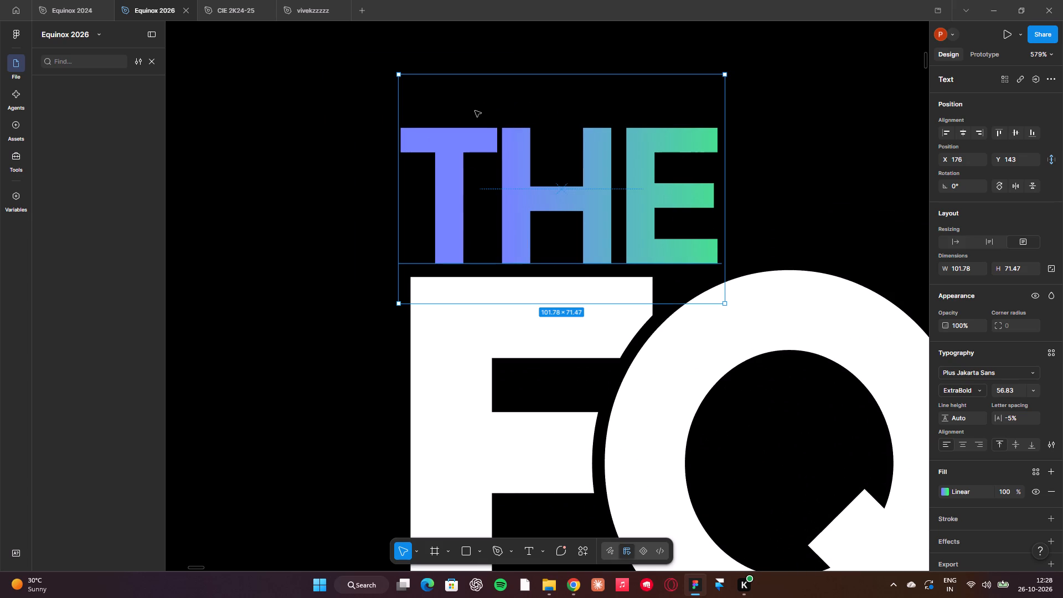
key(Right)
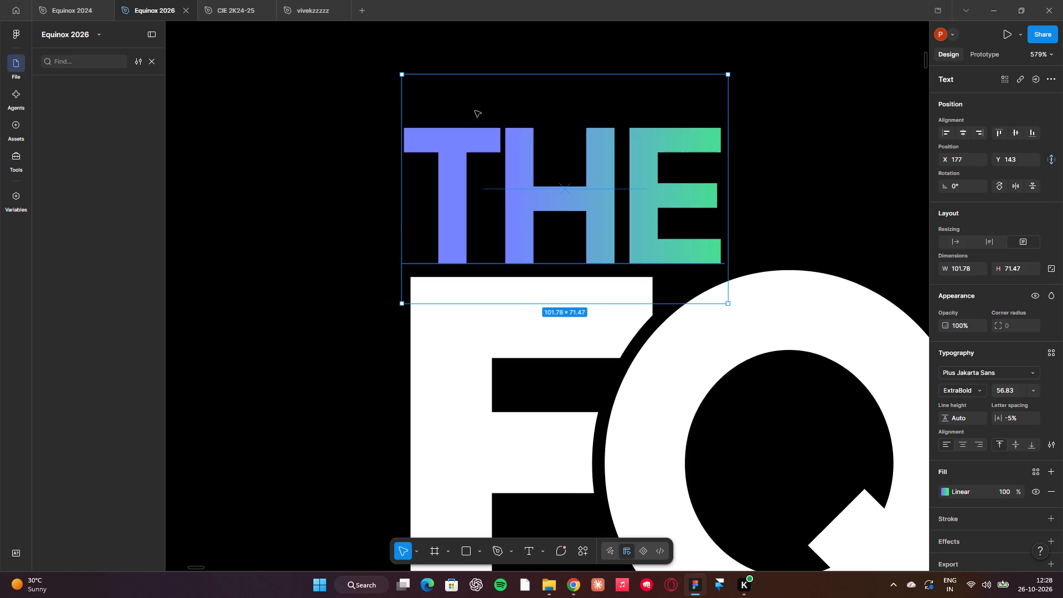
key(Up)
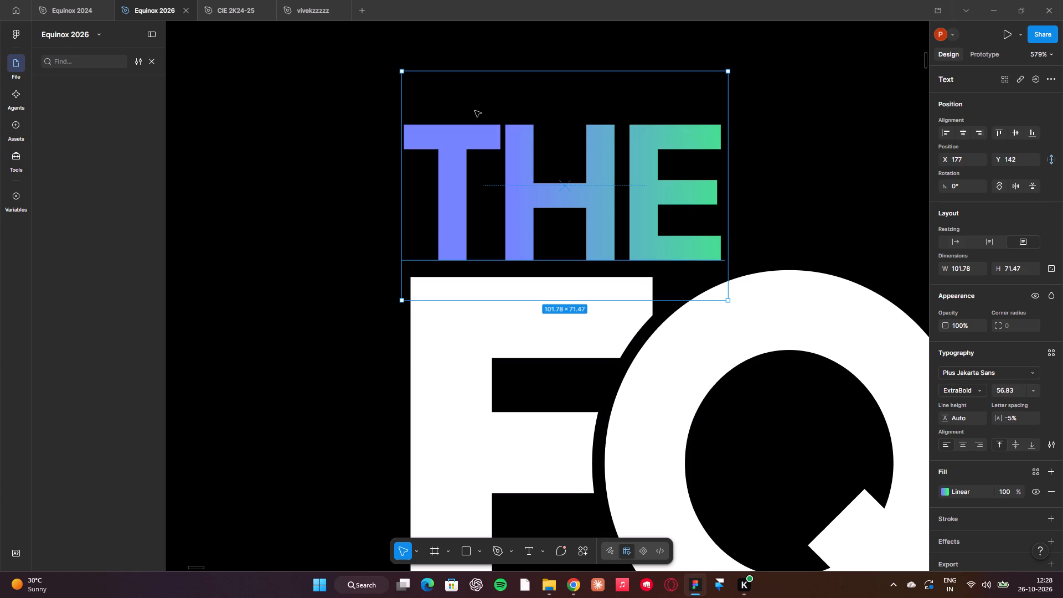
double_click(474, 135)
click(389, 163)
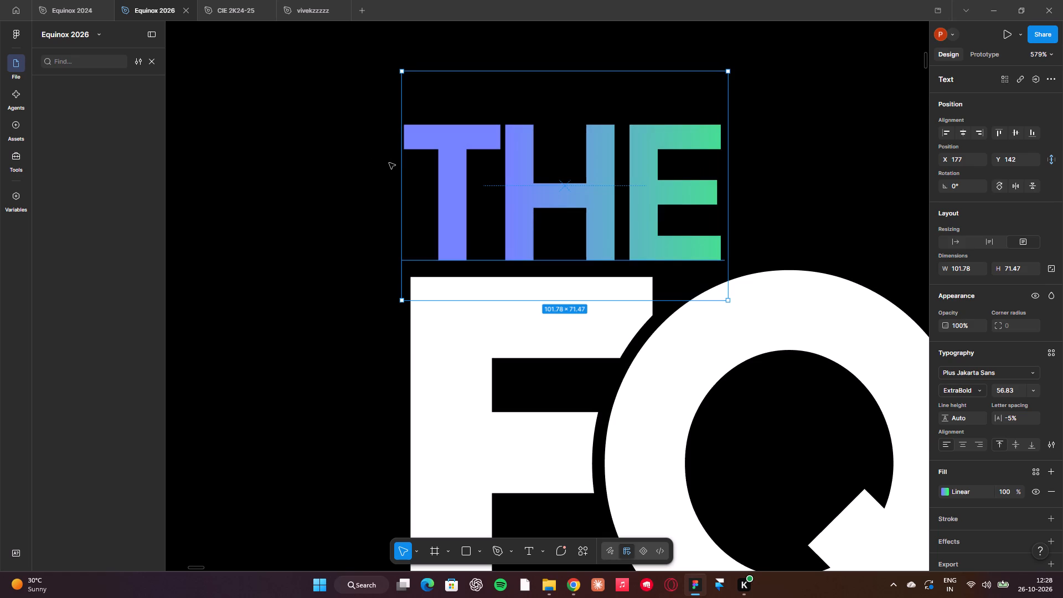
click(399, 166)
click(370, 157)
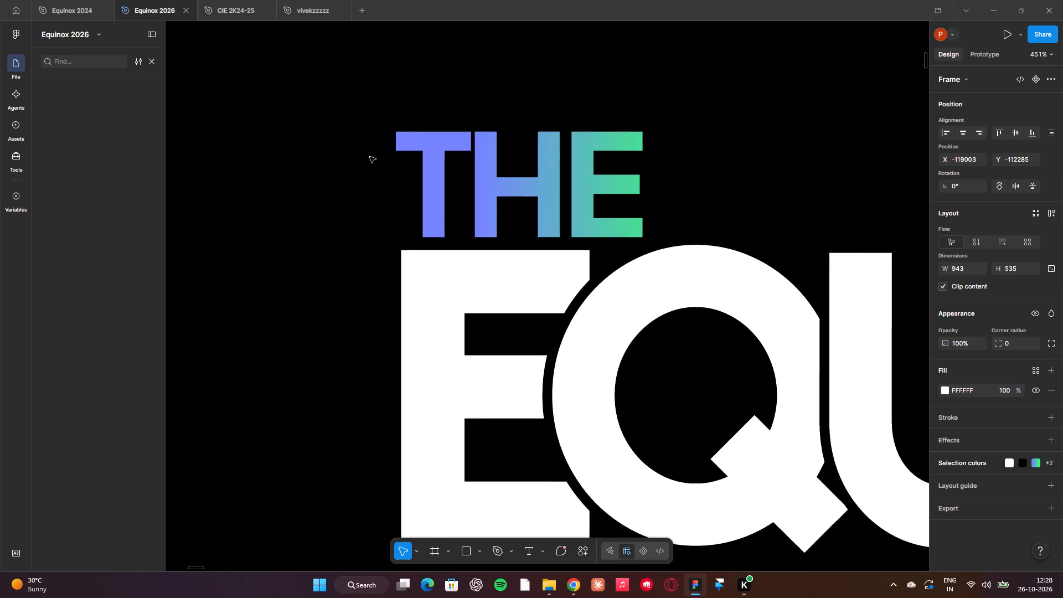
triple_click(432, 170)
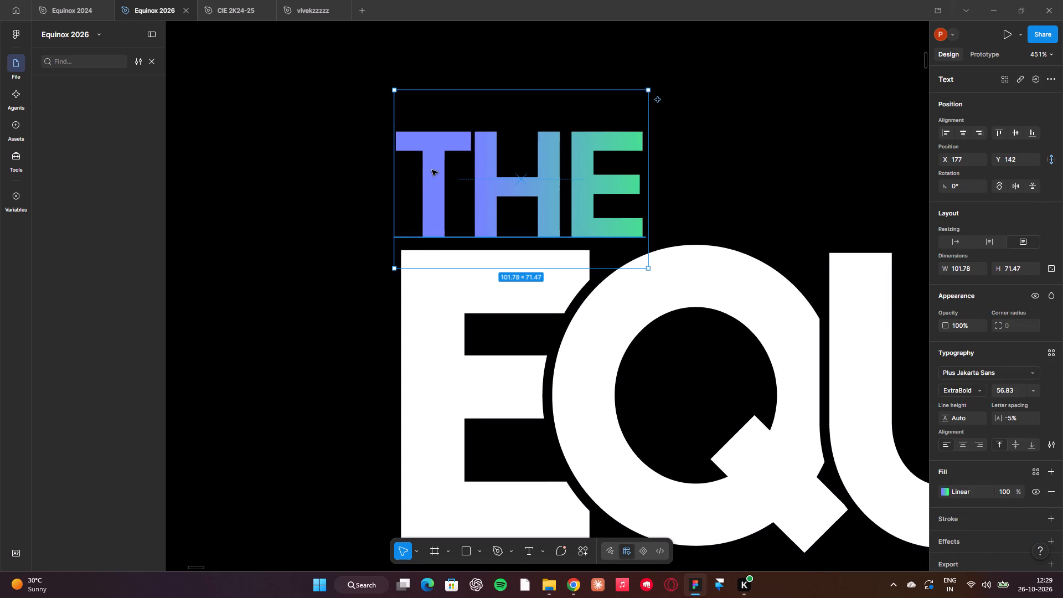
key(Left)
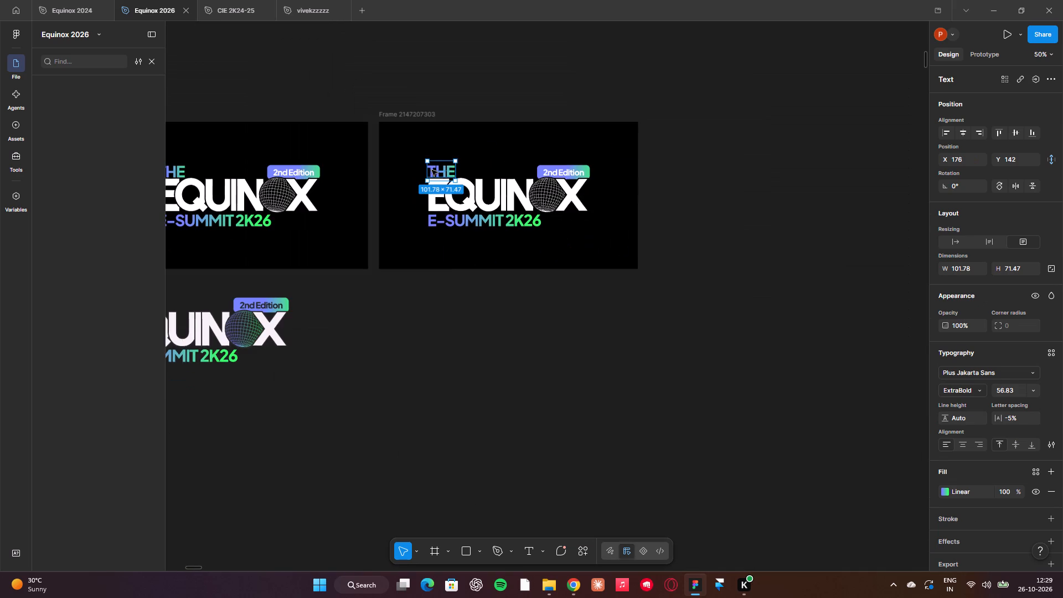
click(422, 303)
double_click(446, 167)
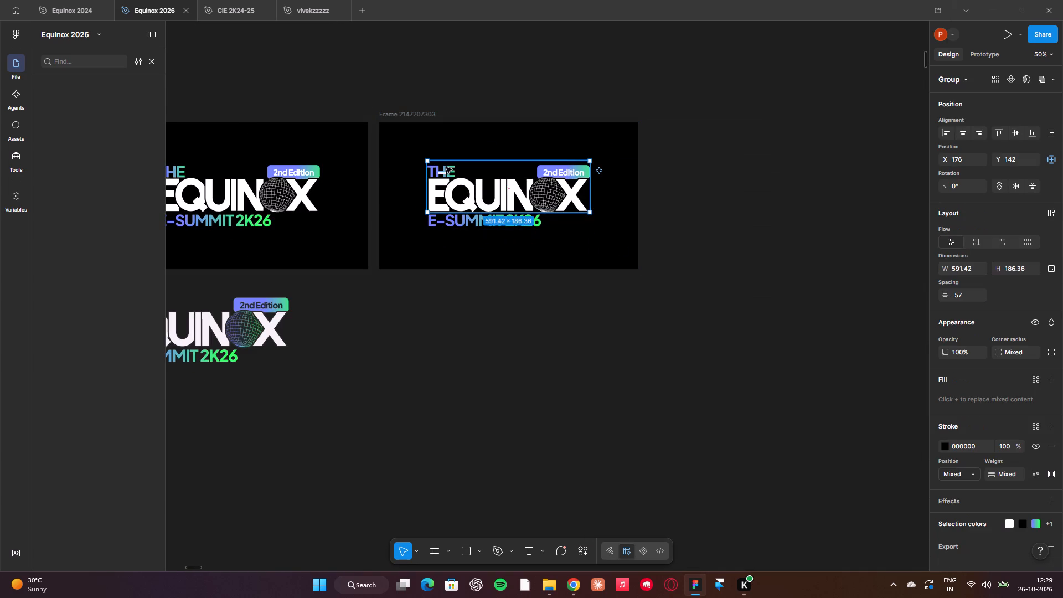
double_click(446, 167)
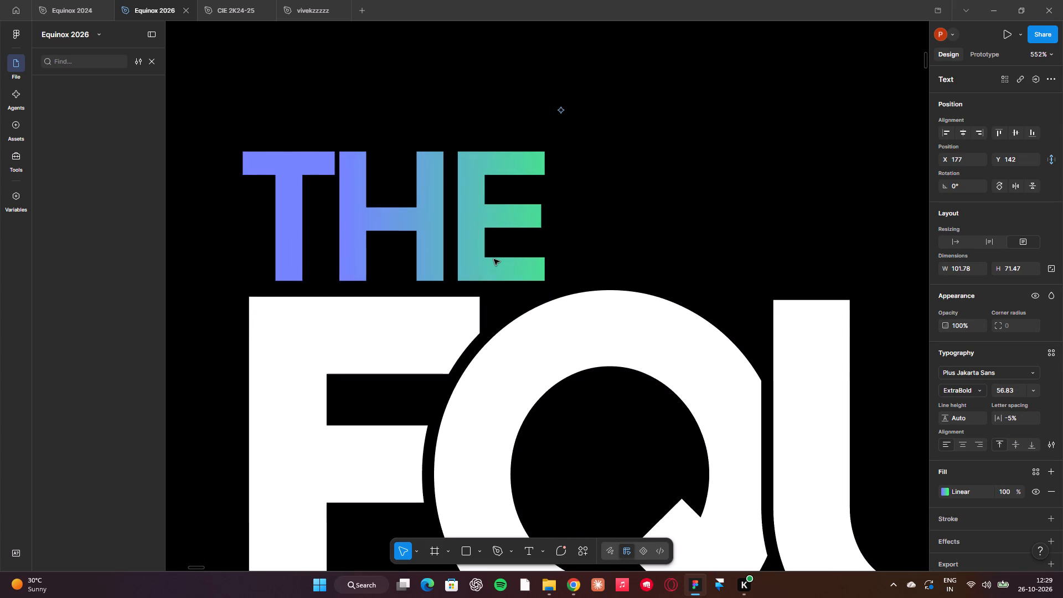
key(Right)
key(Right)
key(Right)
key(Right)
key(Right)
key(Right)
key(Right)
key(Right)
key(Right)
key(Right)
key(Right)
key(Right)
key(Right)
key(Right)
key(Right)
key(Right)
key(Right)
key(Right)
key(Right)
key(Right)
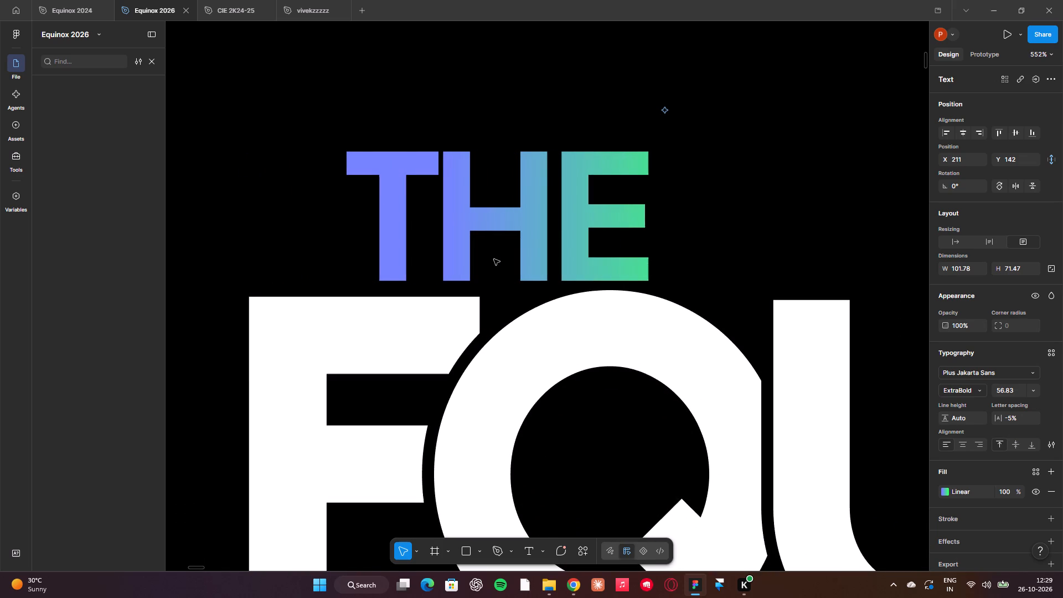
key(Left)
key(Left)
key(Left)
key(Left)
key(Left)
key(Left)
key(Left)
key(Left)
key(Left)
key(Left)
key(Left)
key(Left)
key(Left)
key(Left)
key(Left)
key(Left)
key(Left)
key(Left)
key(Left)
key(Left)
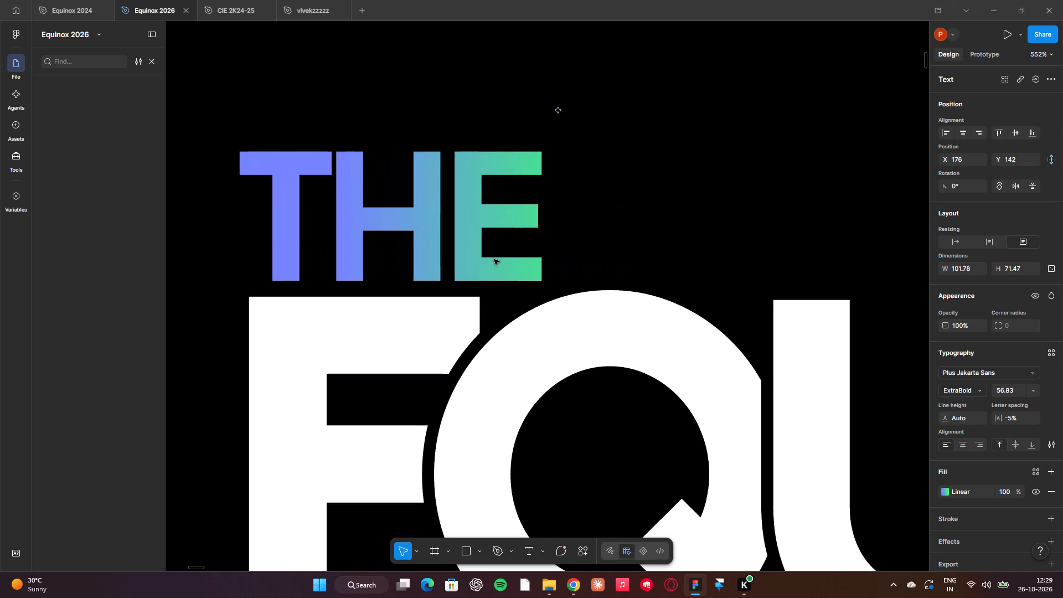
key(Right)
key(Right)
key(Right)
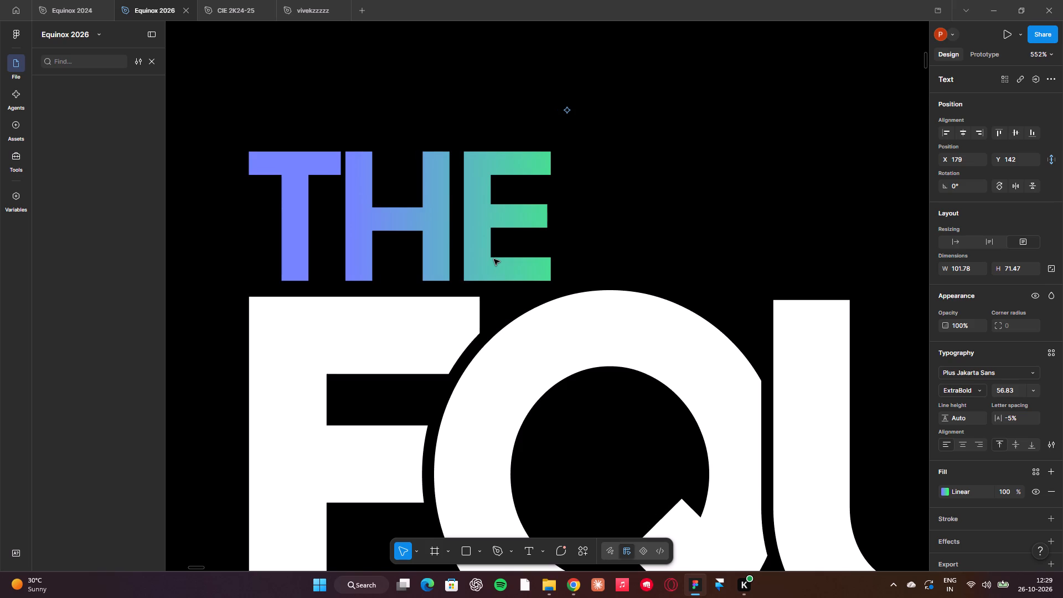
key(Left)
key(Right)
key(Right)
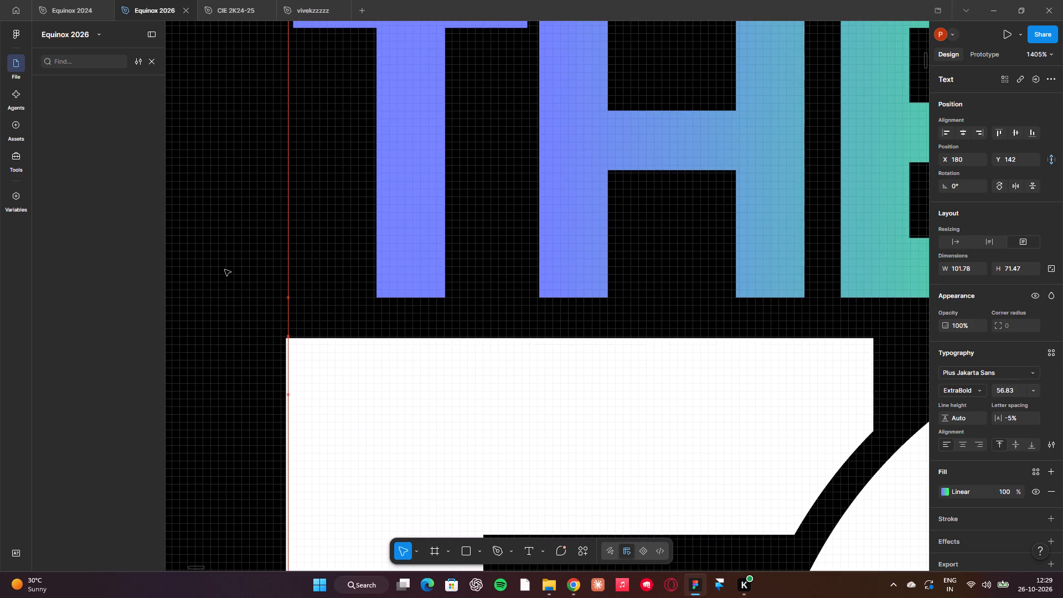
key(Left)
Look over the CIE 2K24-25 and vivekzzzzz files and return to the Equinox 2026 file.
key(Page_Down)
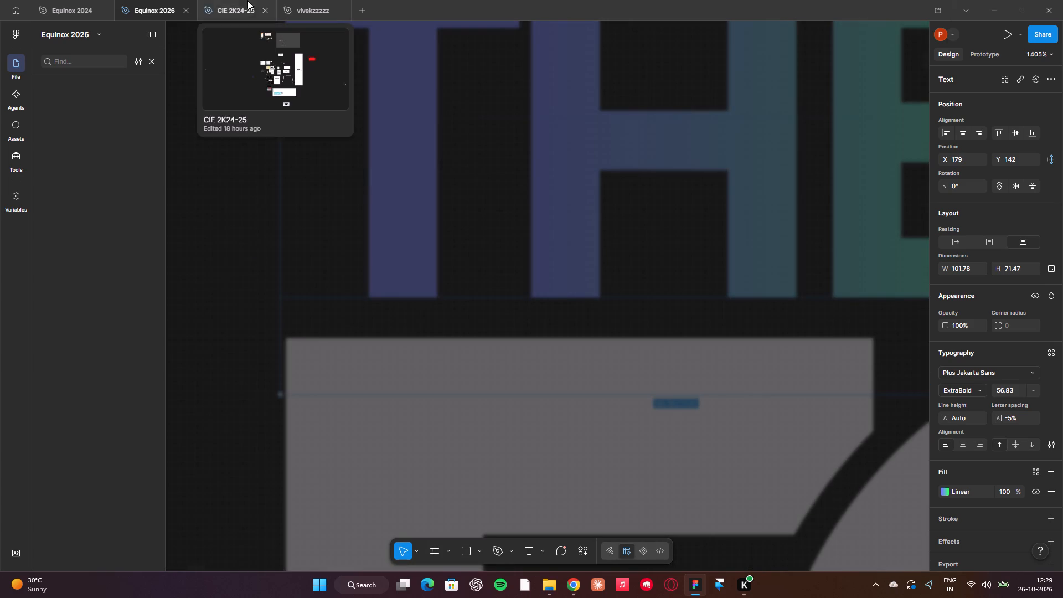
click(246, 8)
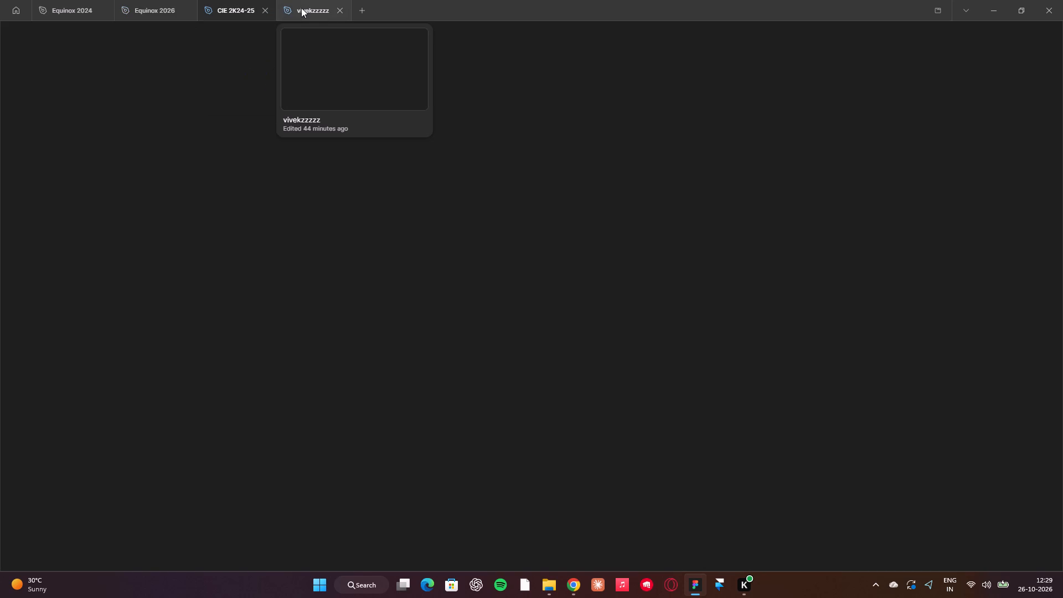
click(147, 10)
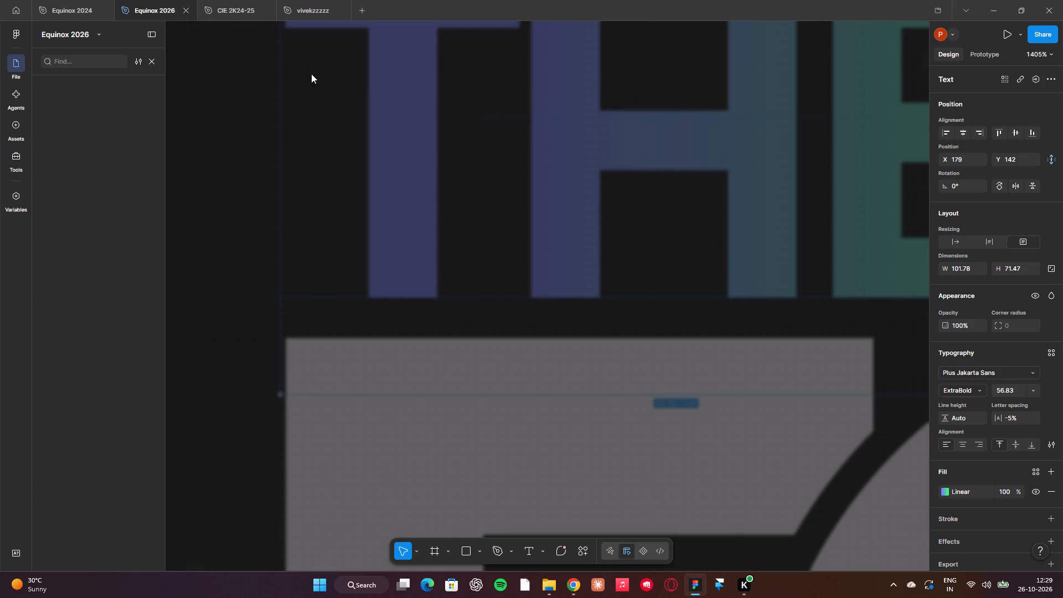
click(239, 8)
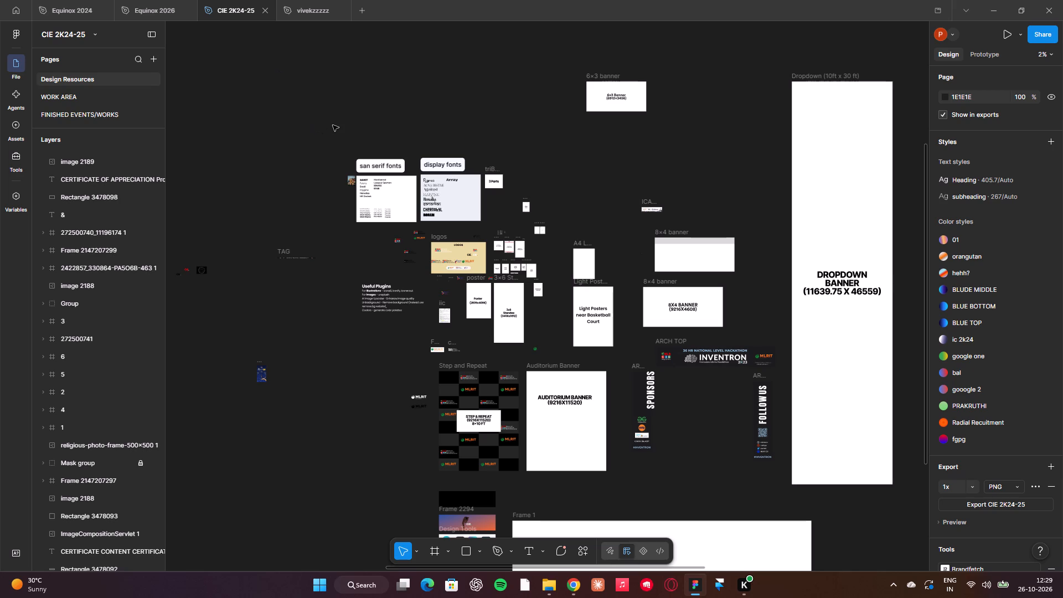
click(319, 3)
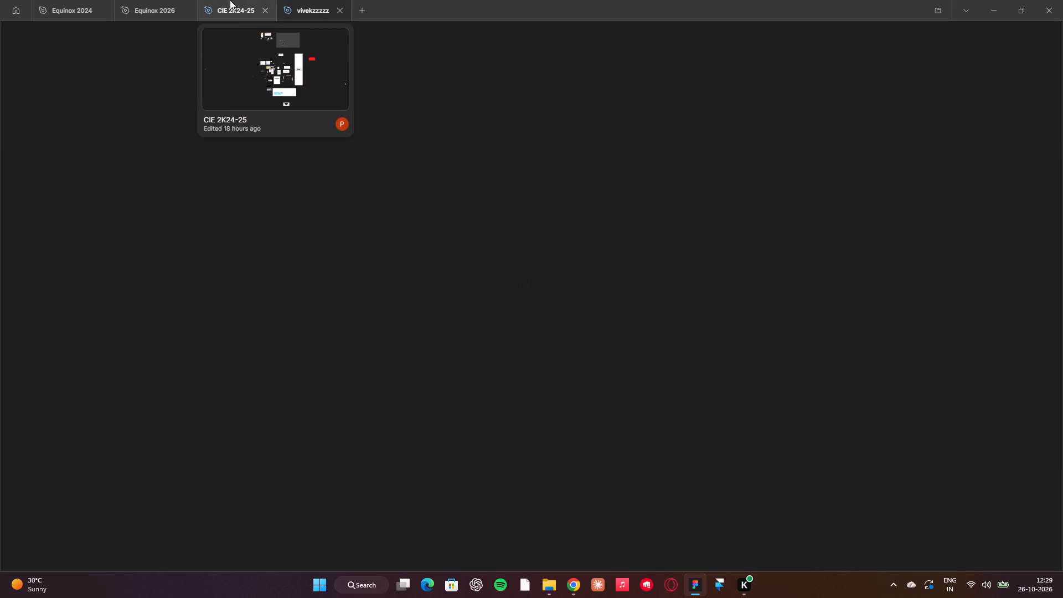
click(231, 0)
click(166, 0)
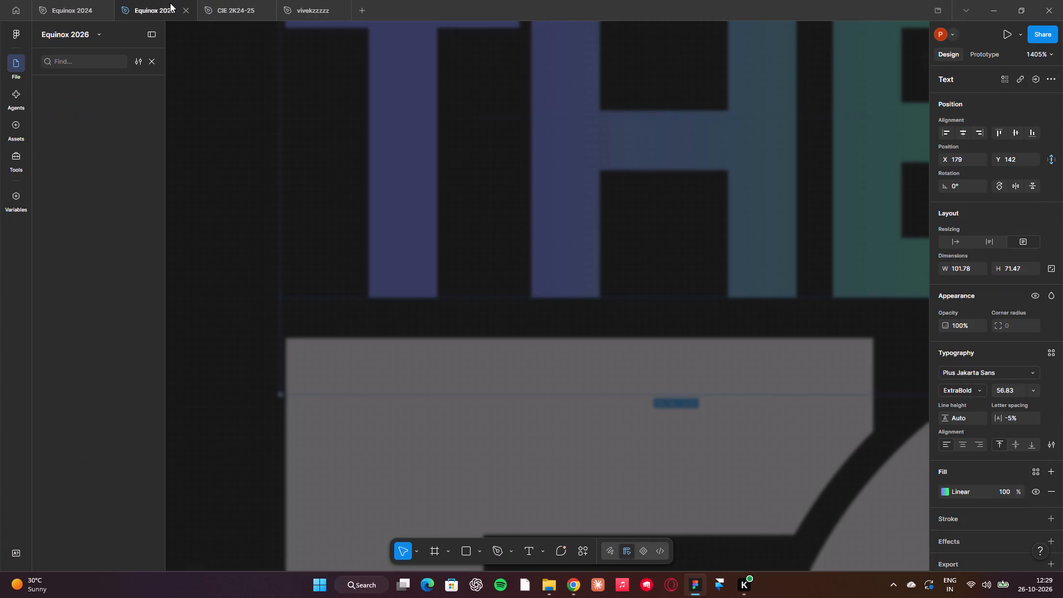
click(246, 4)
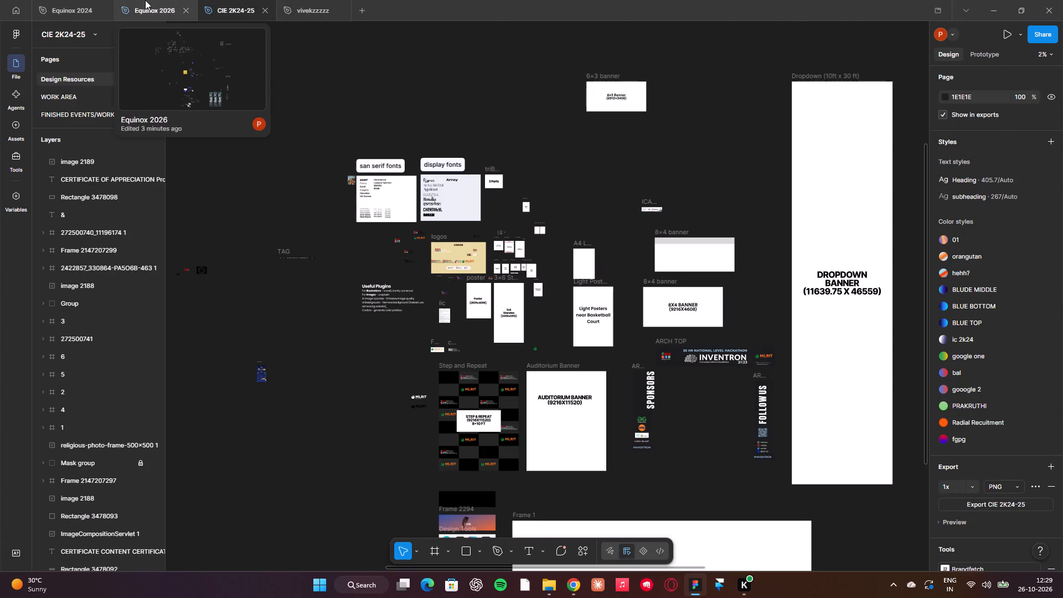
click(149, 1)
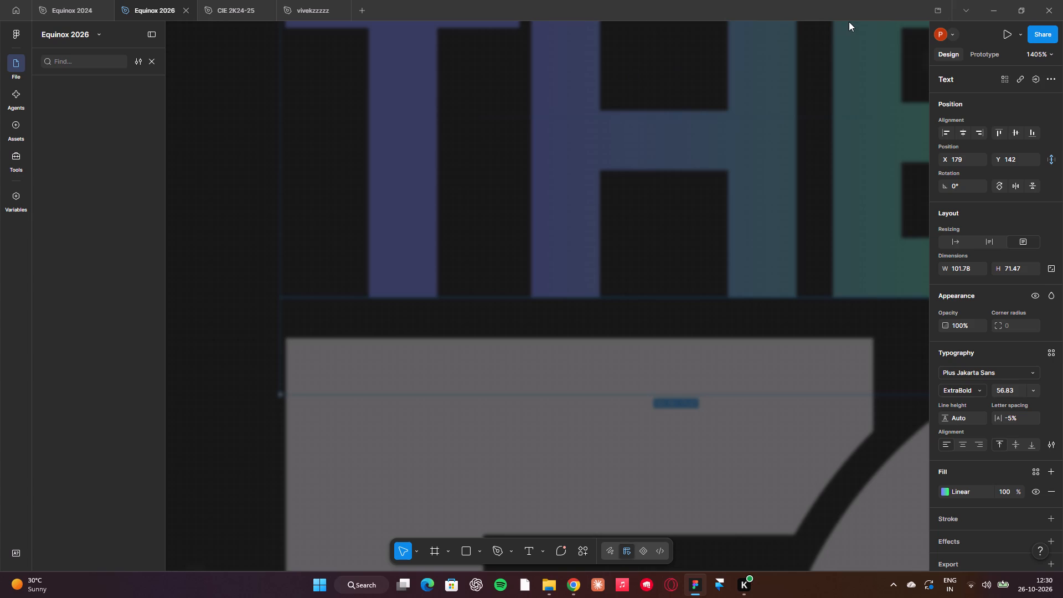
Switch from Figma to the browser window with the Pinterest pin page.
click(999, 3)
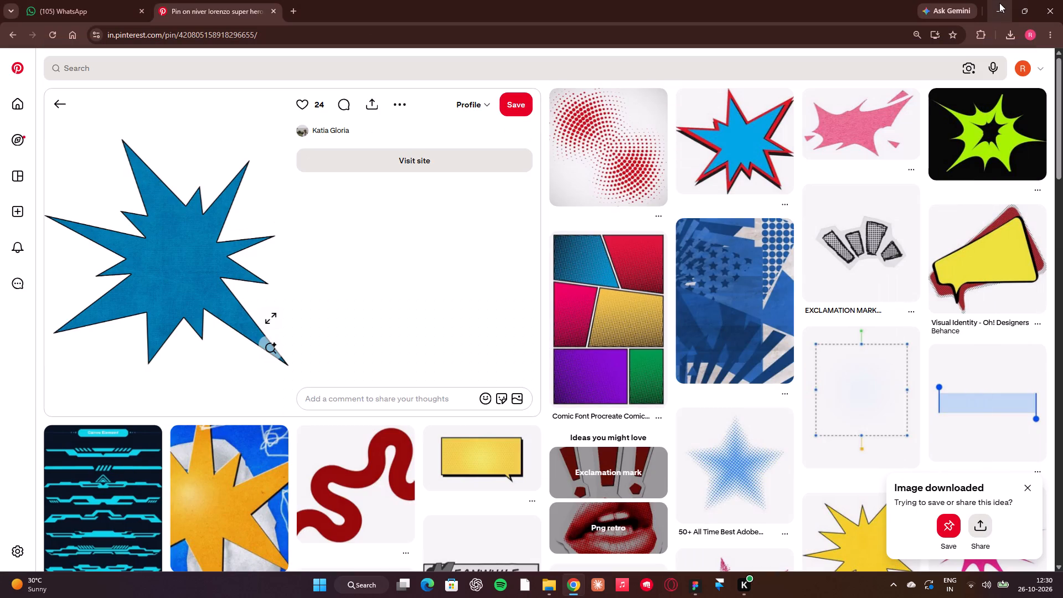
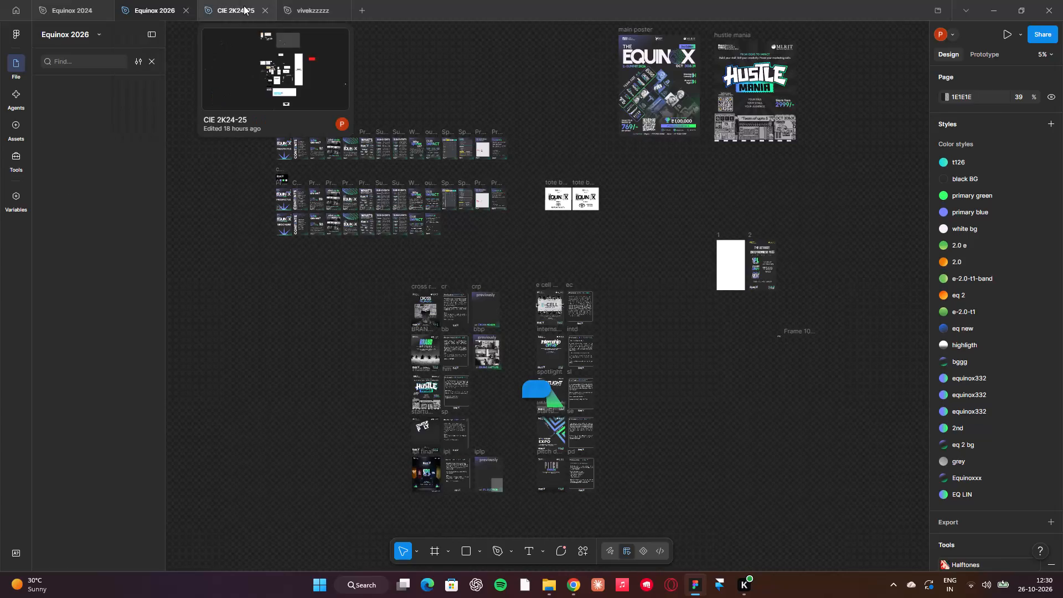
In the vivekzzzzz file, shift the blue starburst image slightly to about X -1408, Y -60414.
click(308, 0)
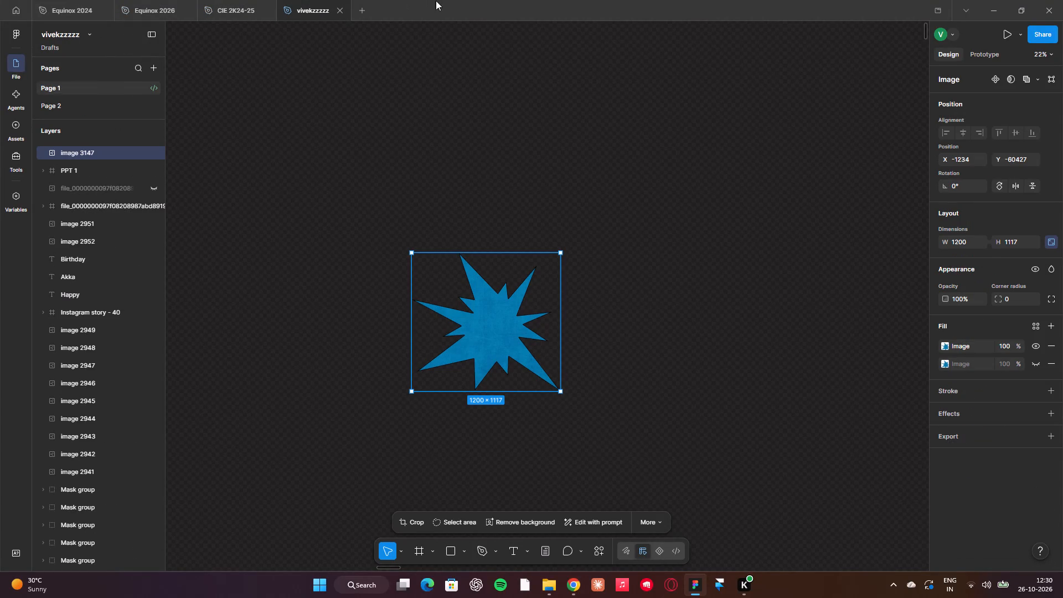
click(441, 0)
click(293, 190)
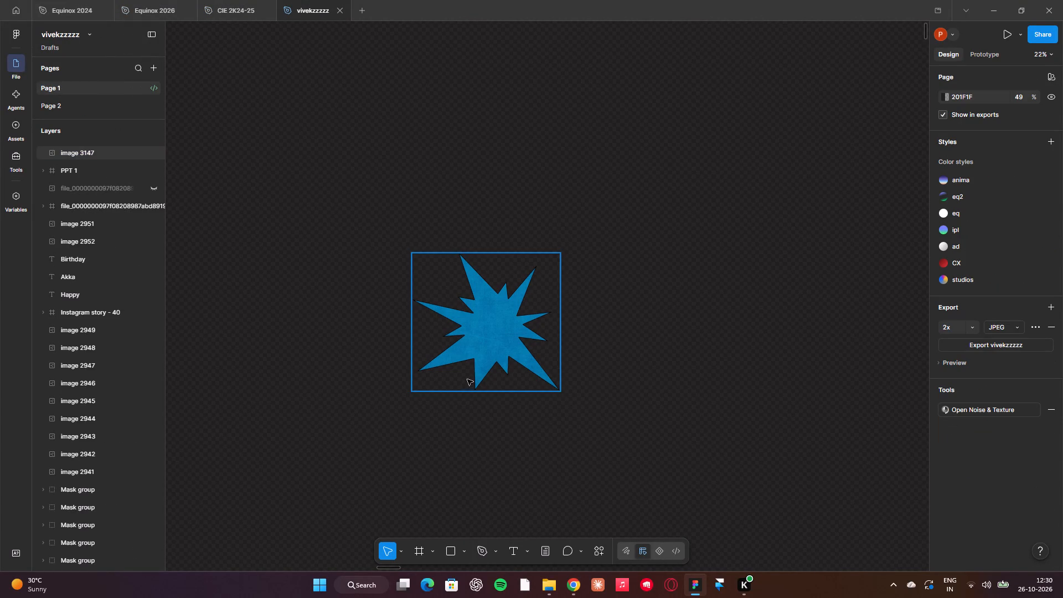
drag(468, 380, 446, 382)
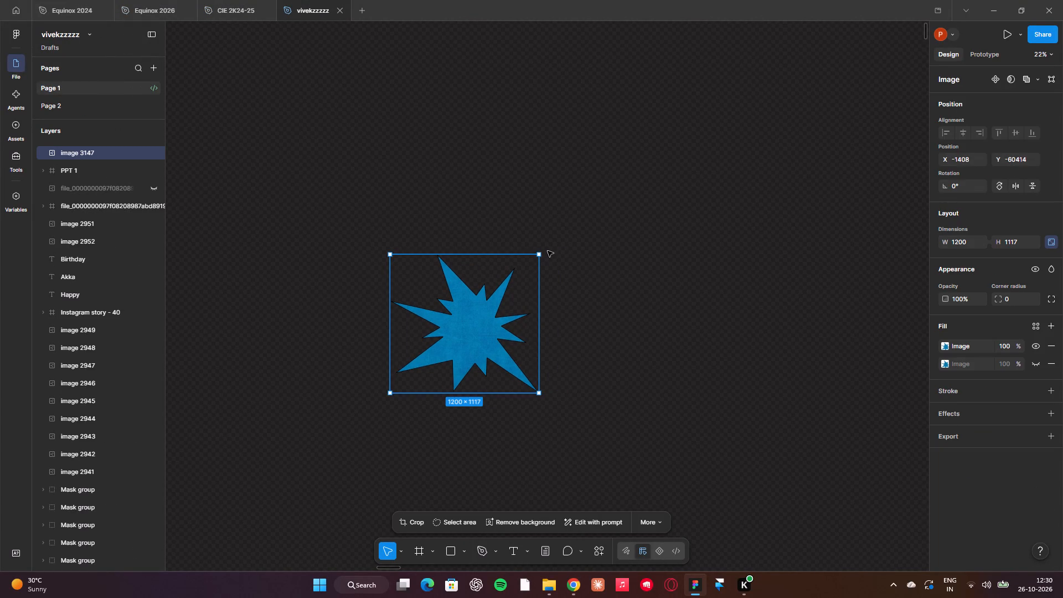
Rotate the blue starburst image freehand to about -117° and deselect it.
drag(543, 251, 518, 368)
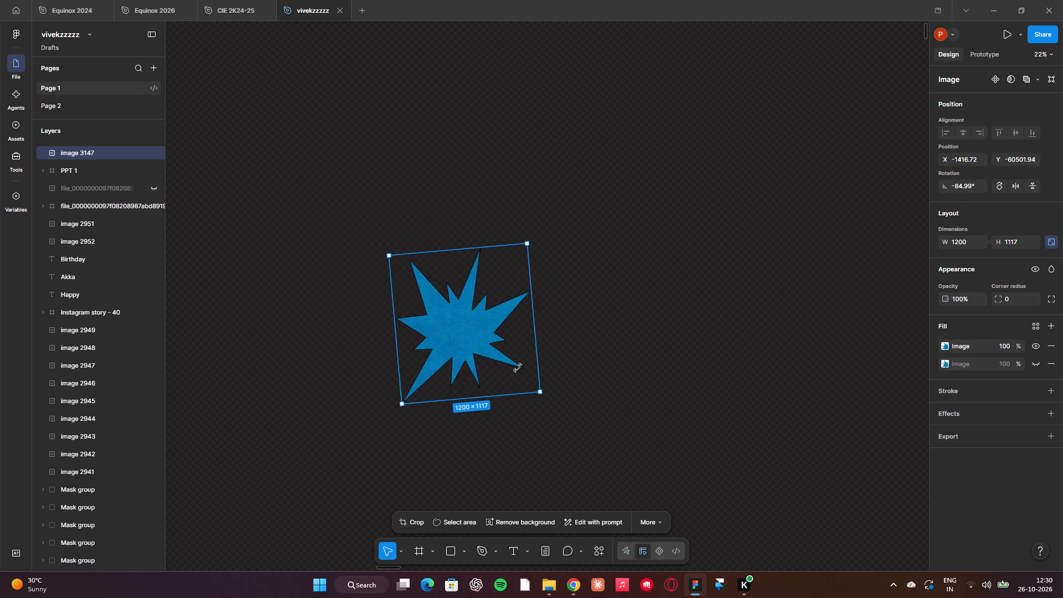
drag(518, 368, 465, 365)
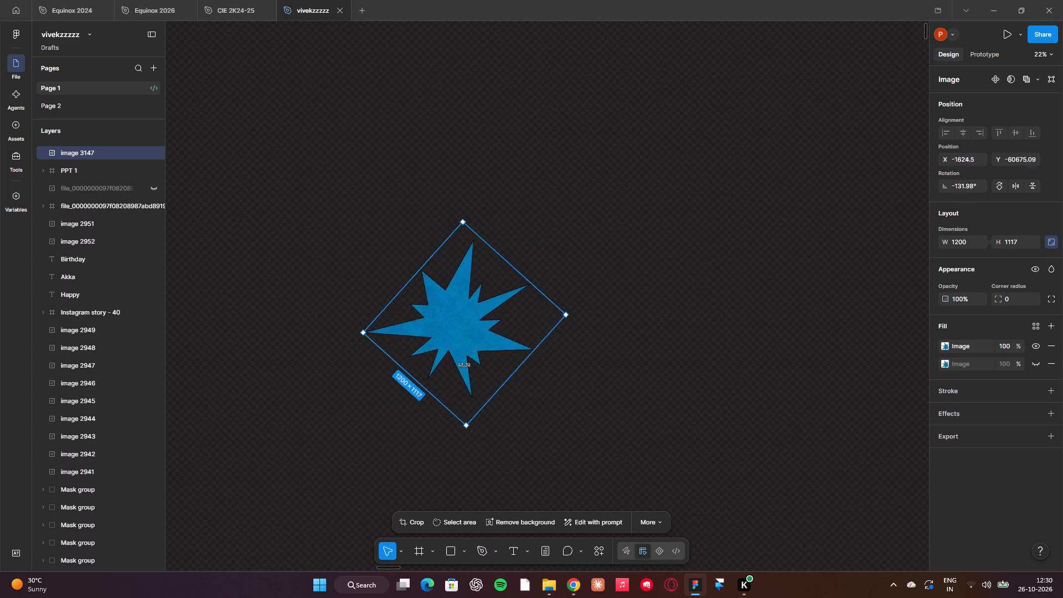
drag(465, 365, 465, 355)
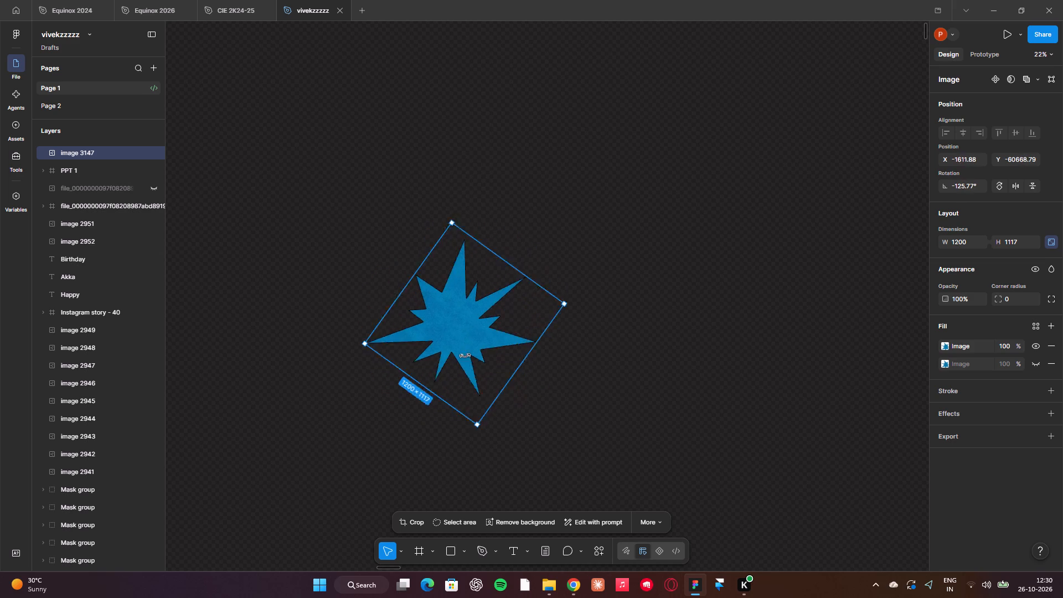
drag(465, 355, 472, 349)
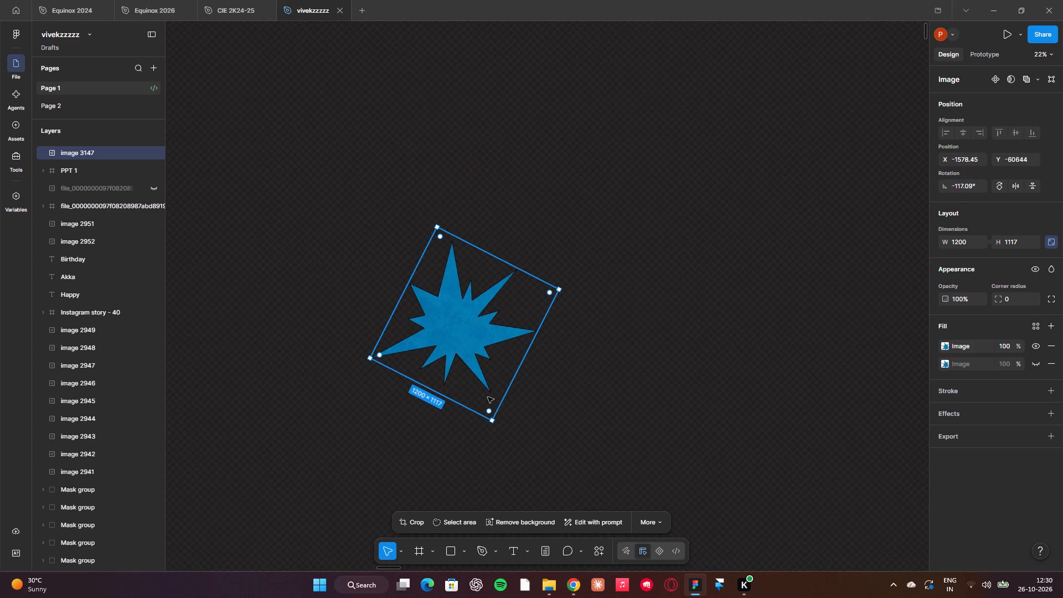
click(493, 426)
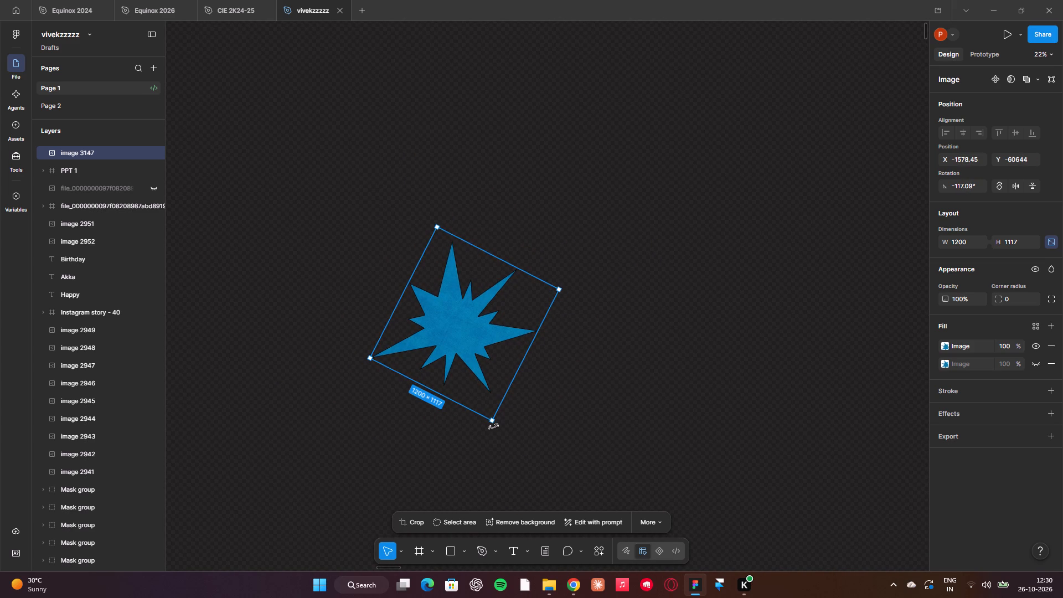
click(539, 408)
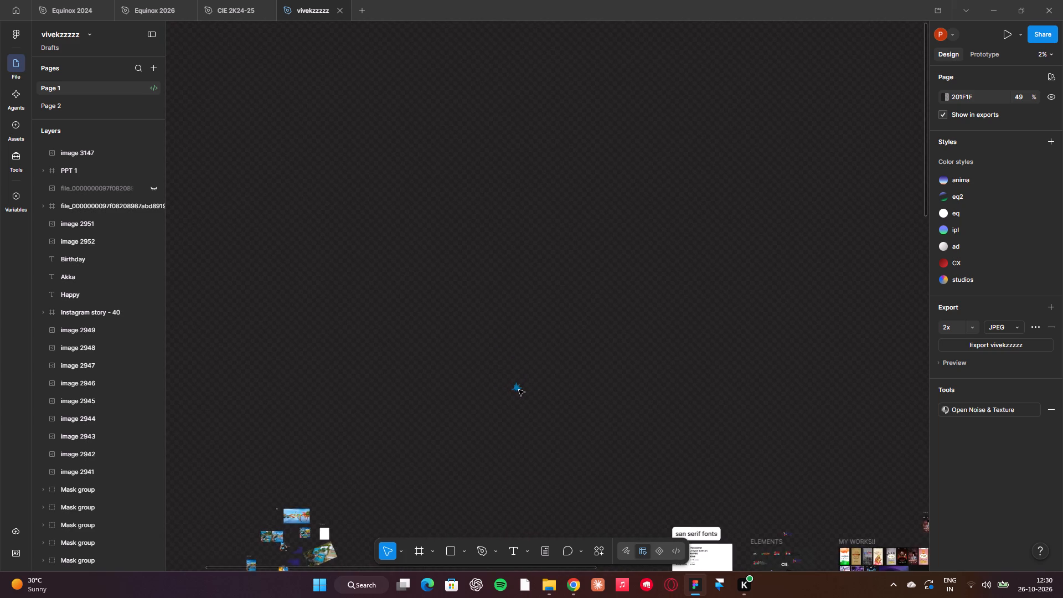
Return to the Equinox 2026 file, close the layer search and open the WORK AREA page.
scroll(519, 390, down, 2)
scroll(519, 390, right, 3)
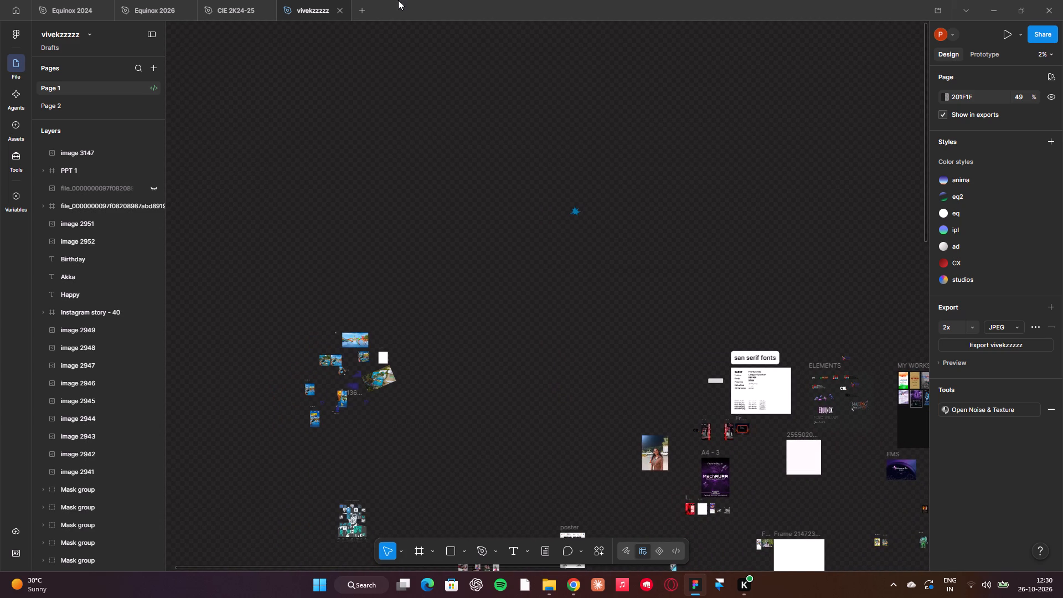
click(154, 1)
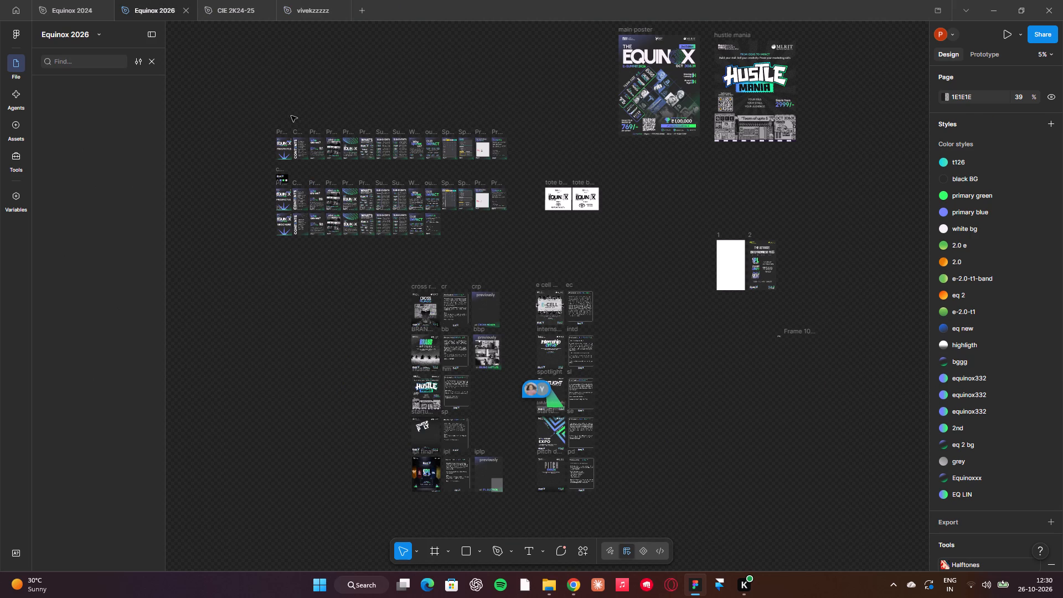
scroll(389, 293, up, 5)
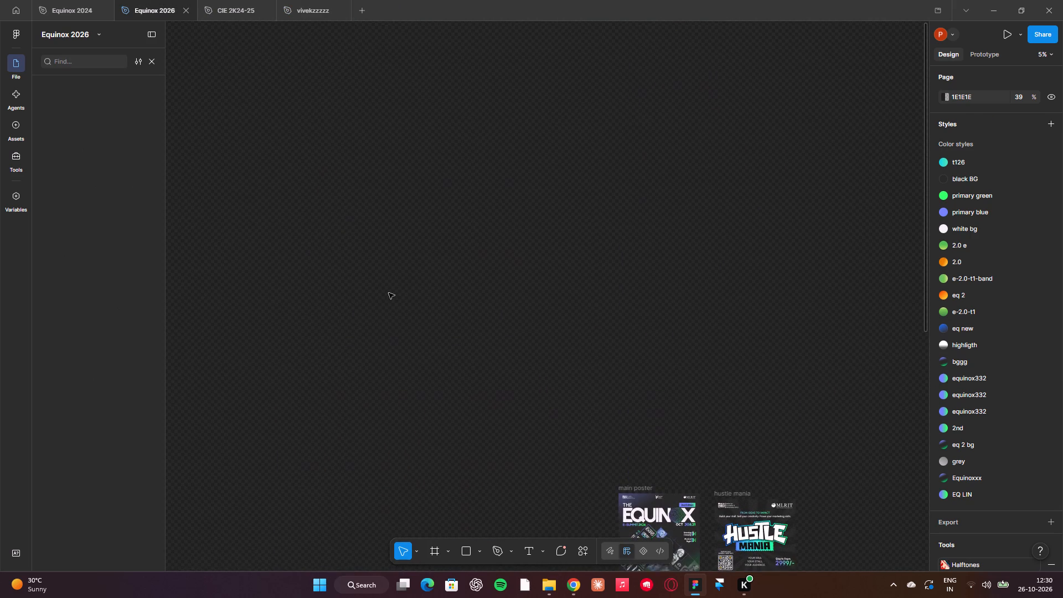
click(153, 63)
click(57, 79)
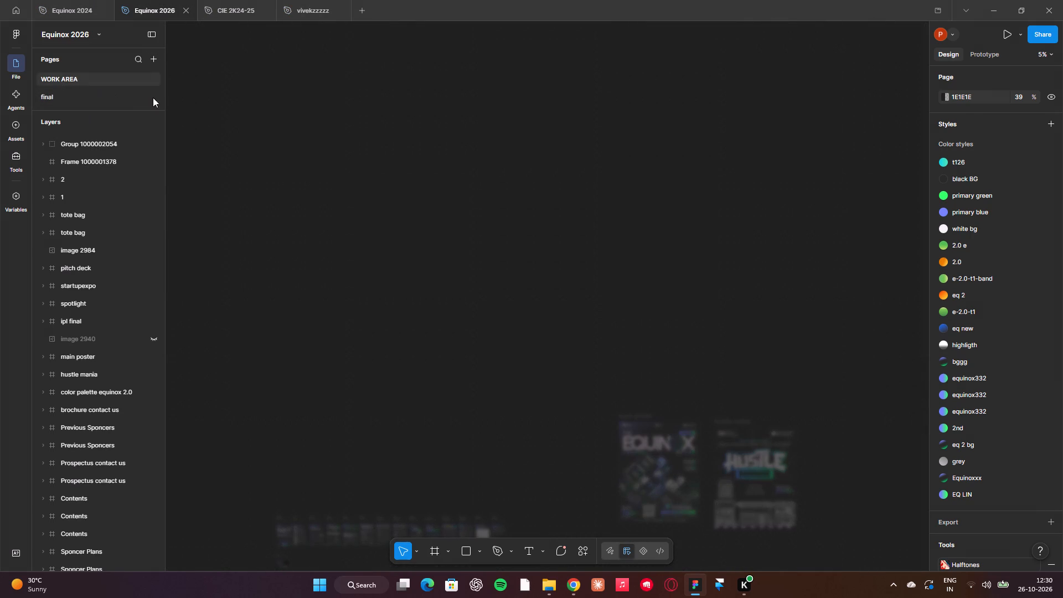
scroll(349, 167, down, 2)
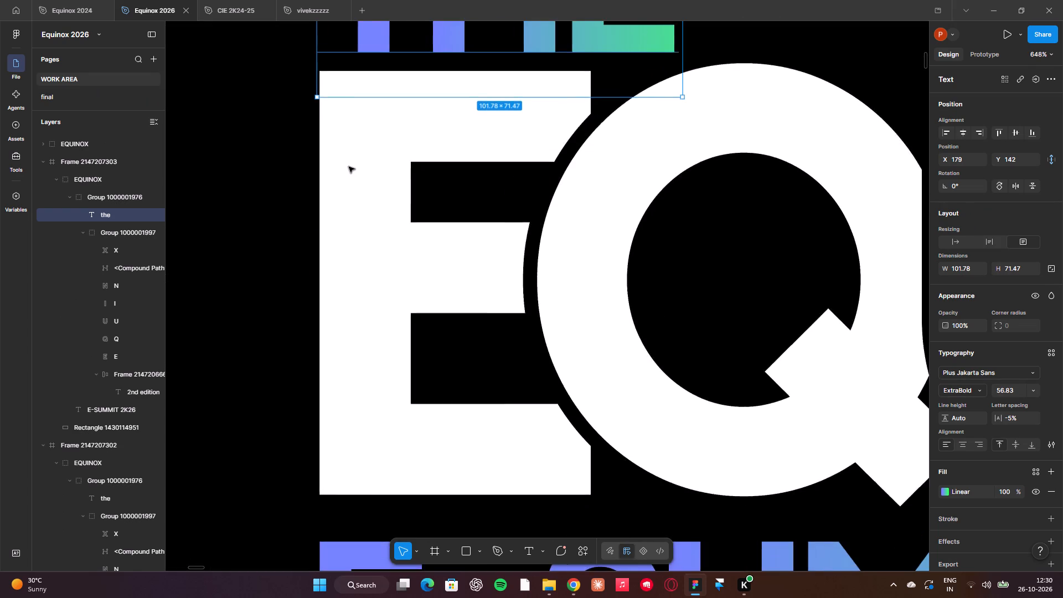
scroll(349, 167, up, 1)
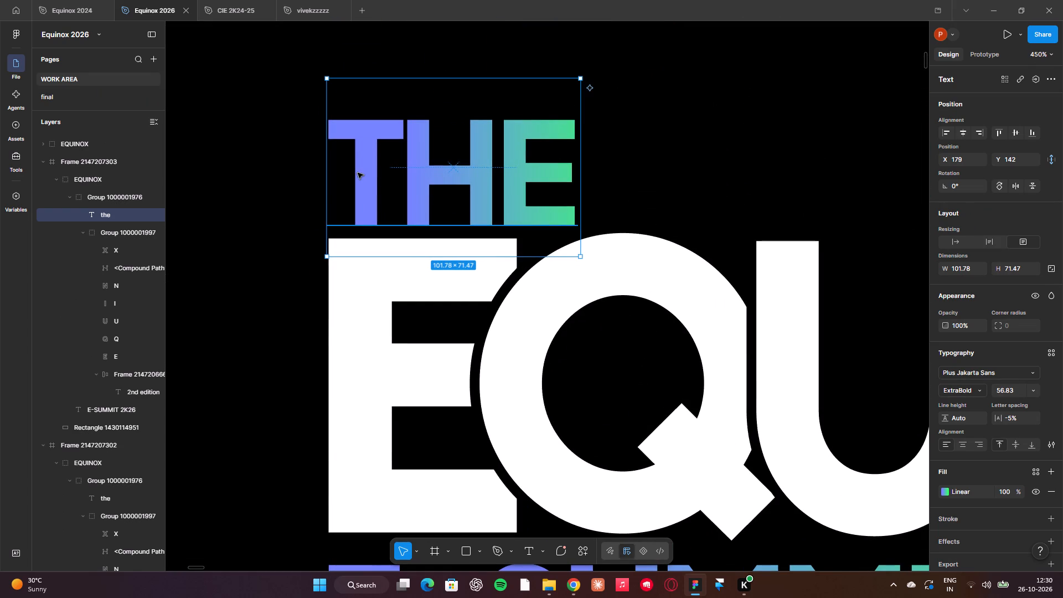
double_click(360, 171)
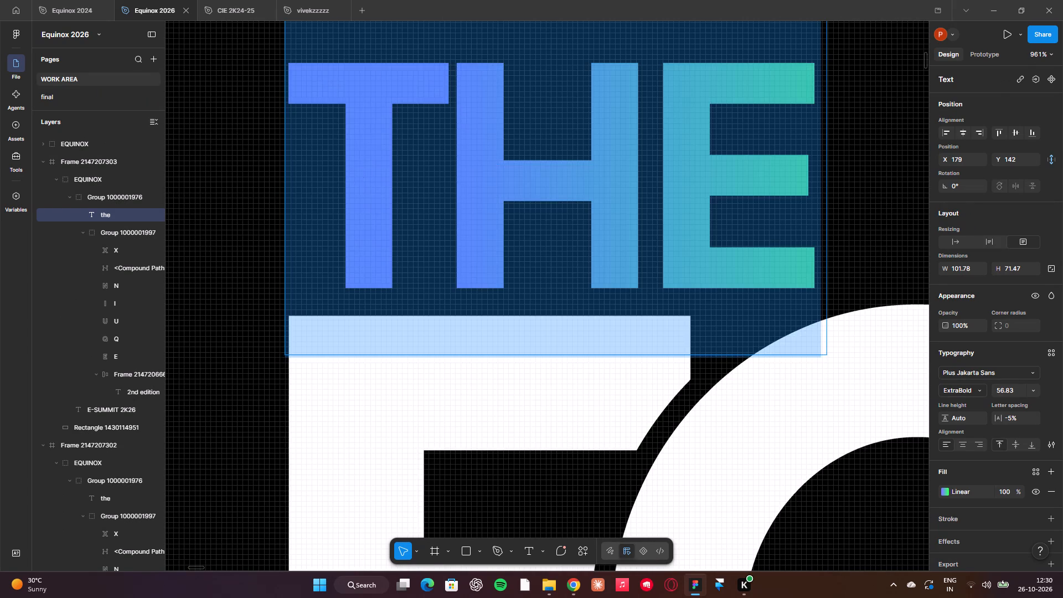
click(271, 167)
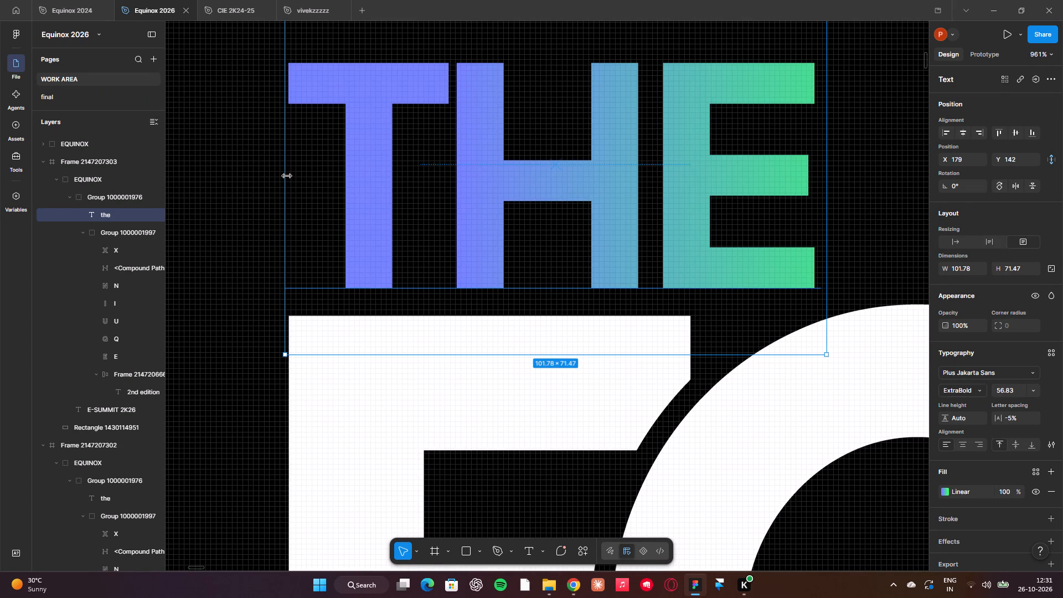
click(287, 176)
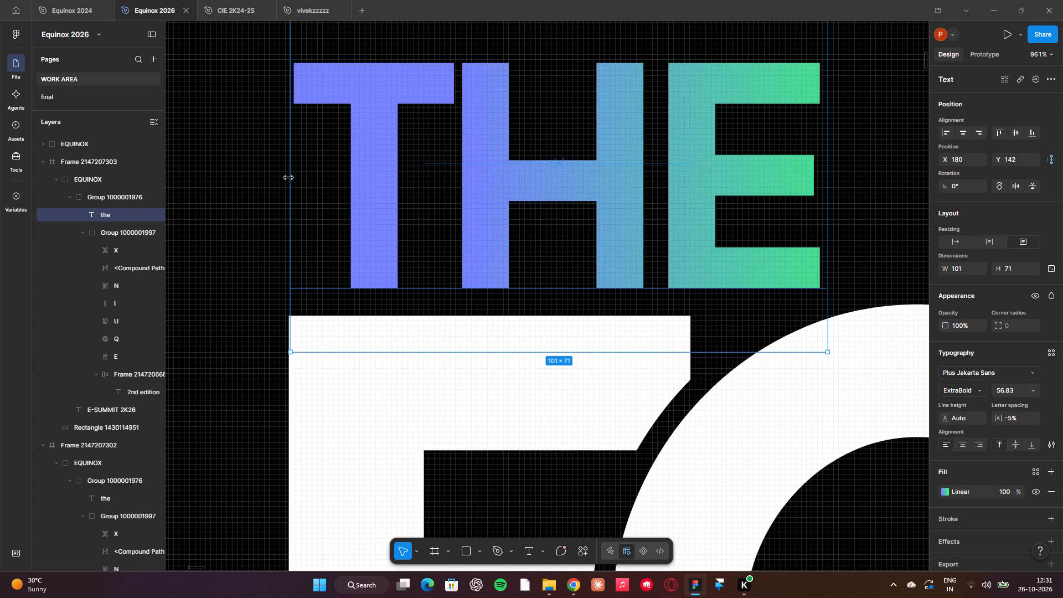
click(250, 213)
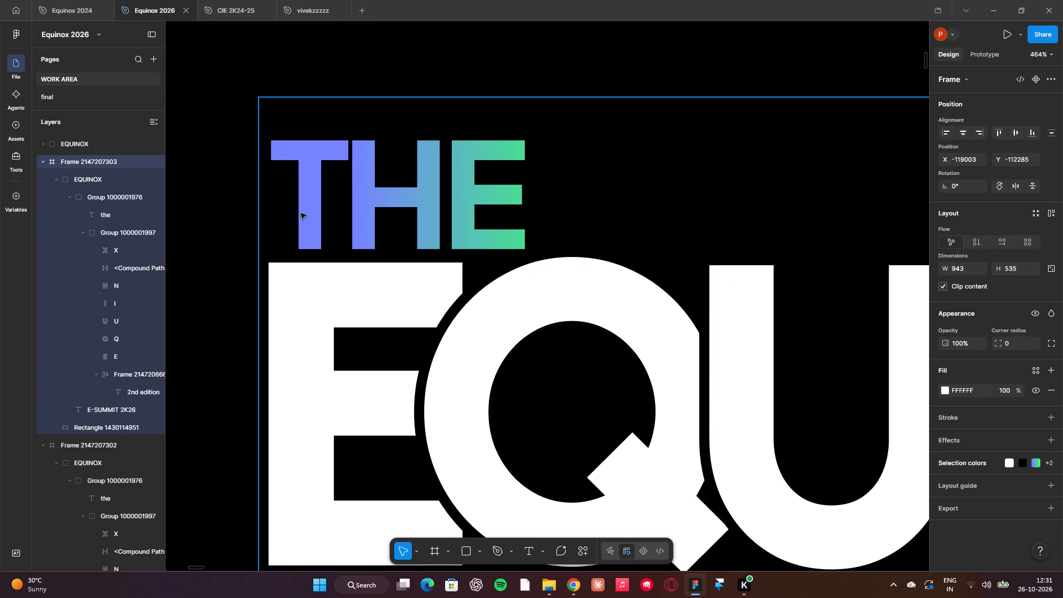
double_click(301, 212)
double_click(301, 212)
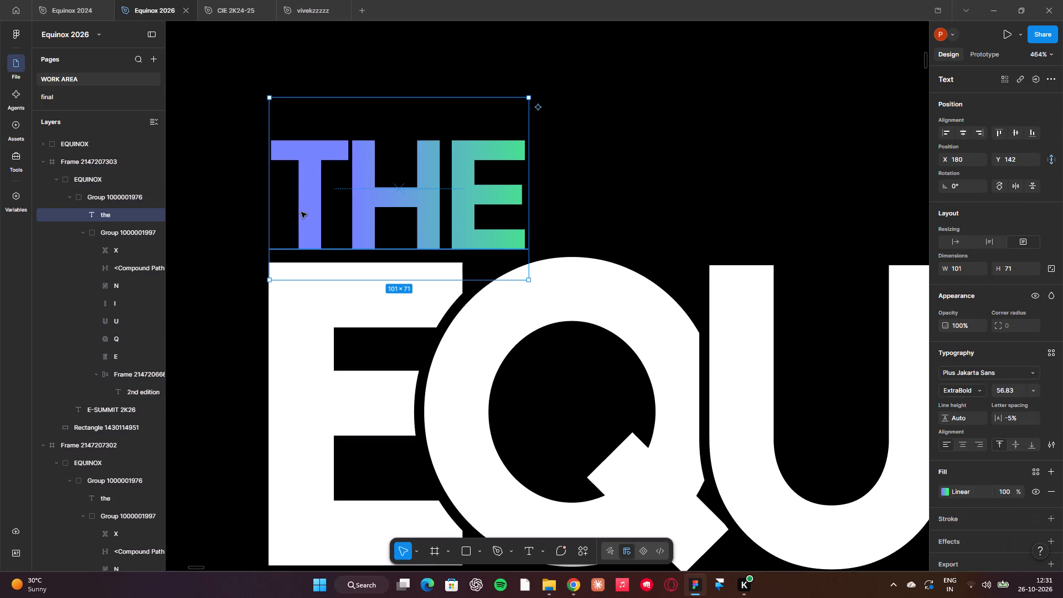
key(Left)
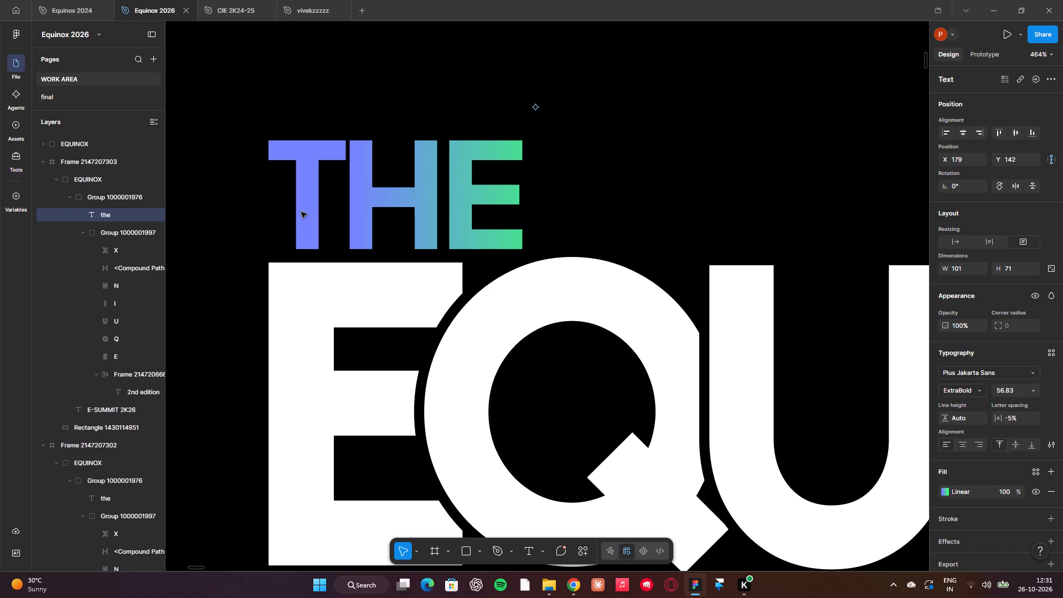
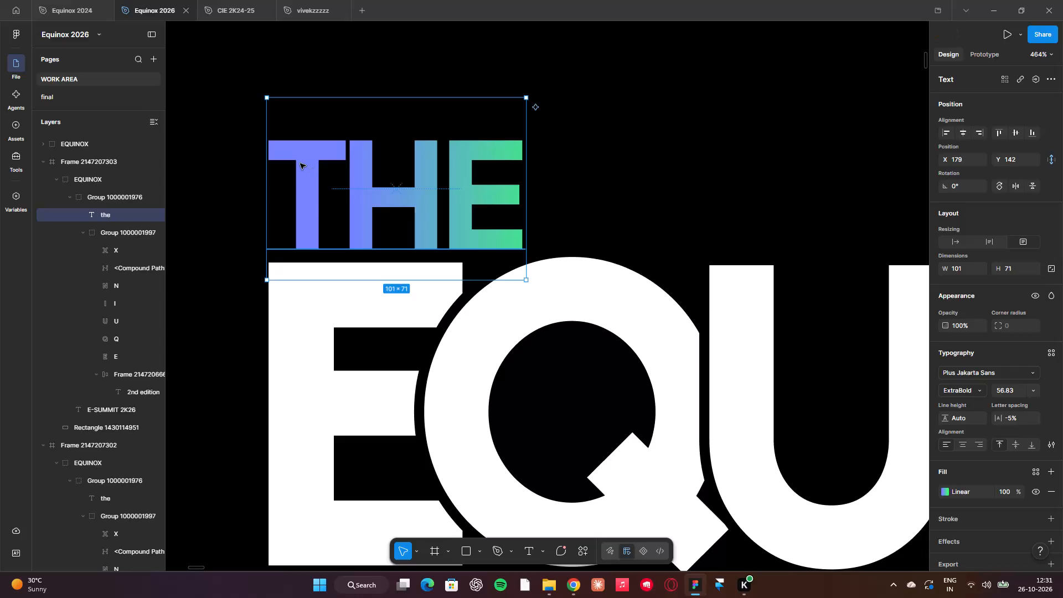
click(307, 422)
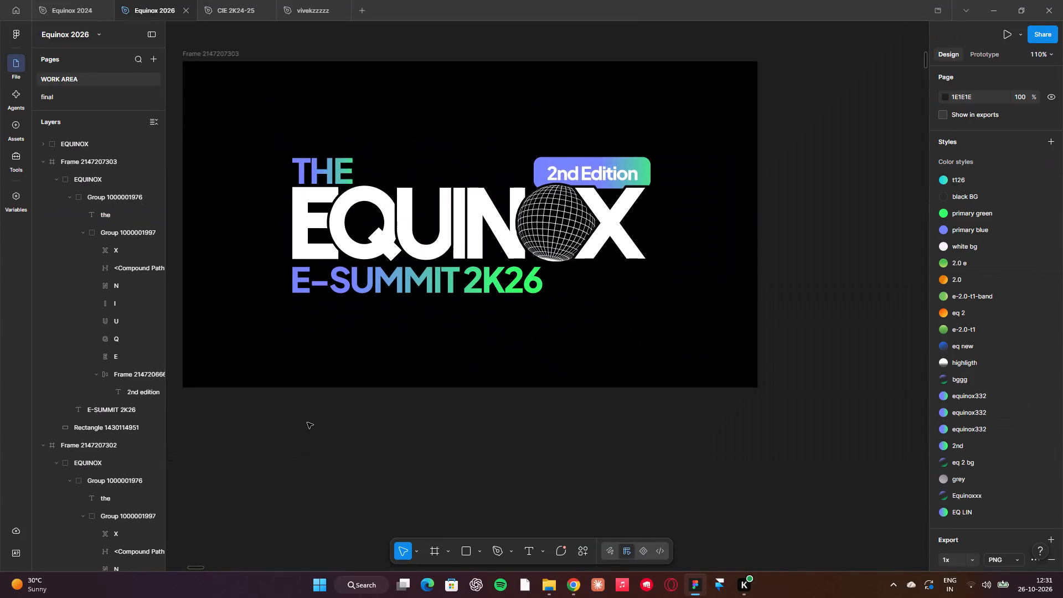
scroll(360, 277, right, 3)
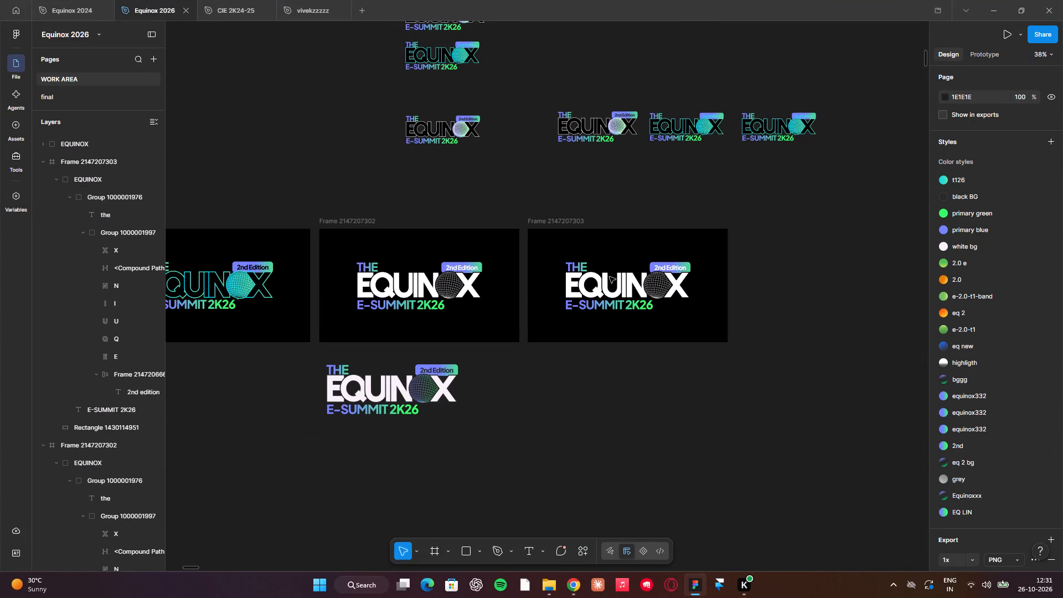
scroll(610, 277, right, 1)
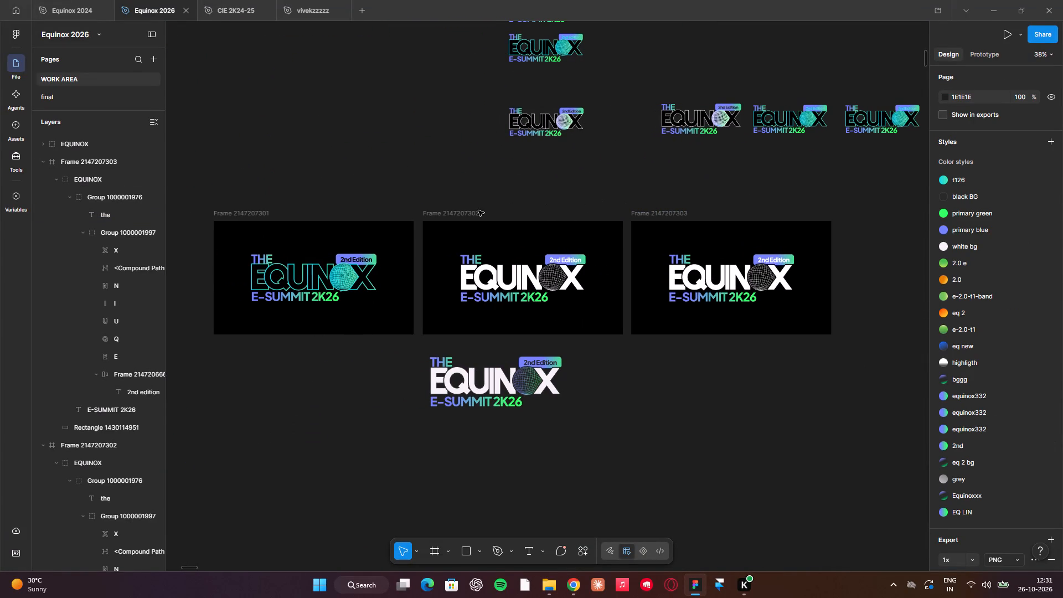
click(458, 210)
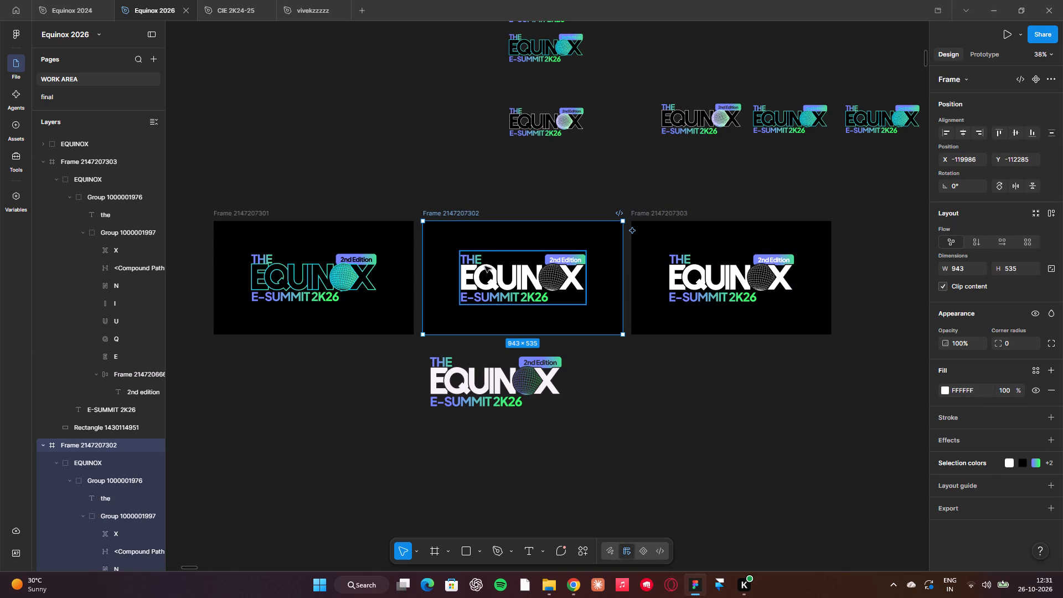
click(943, 389)
drag(900, 357, 842, 408)
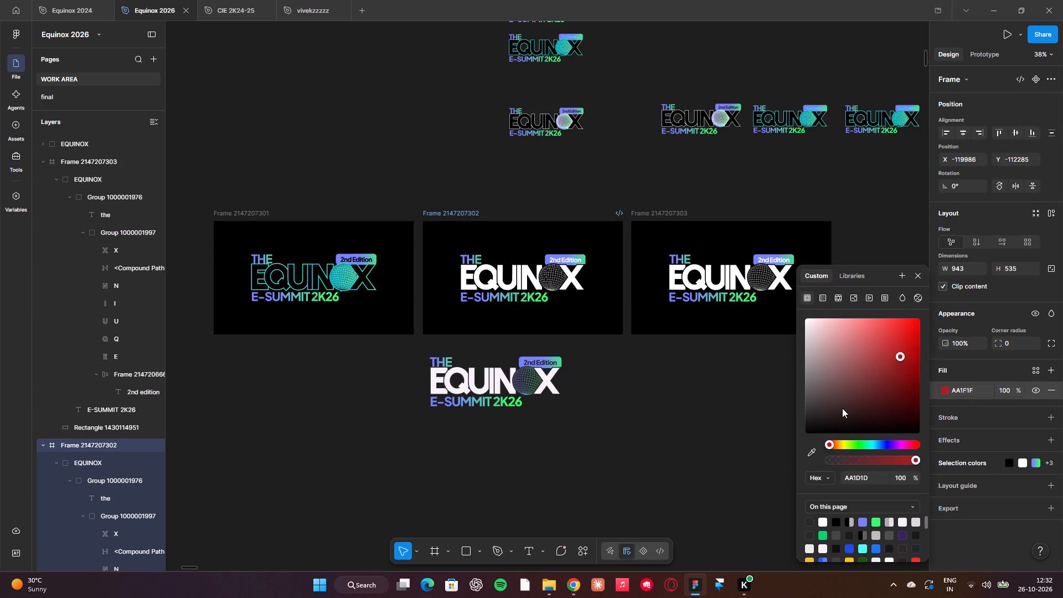
drag(842, 408, 810, 229)
double_click(562, 238)
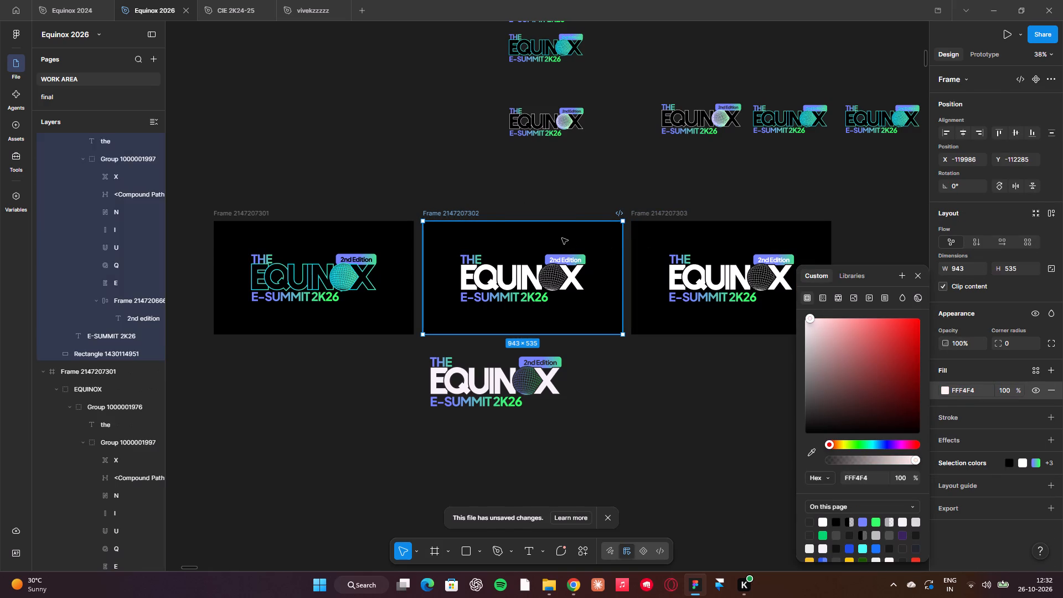
click(400, 439)
click(400, 439)
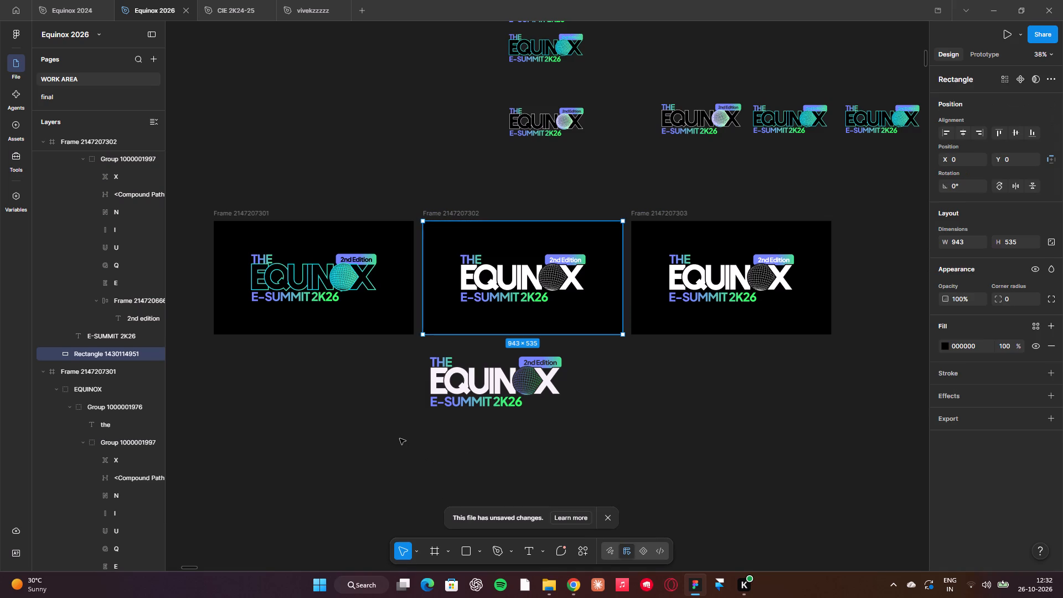
click(945, 349)
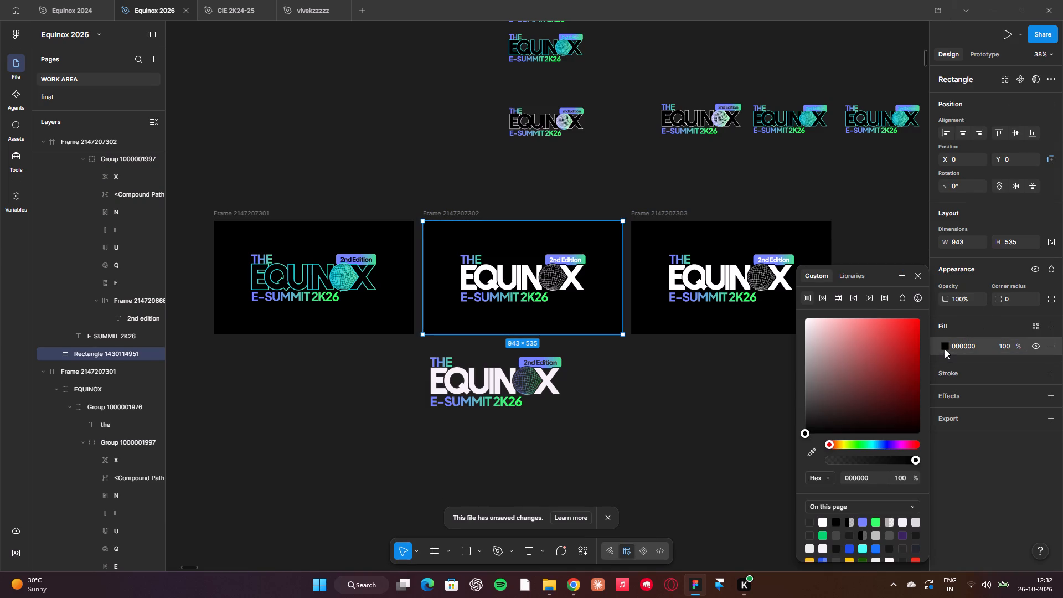
drag(823, 353, 752, 246)
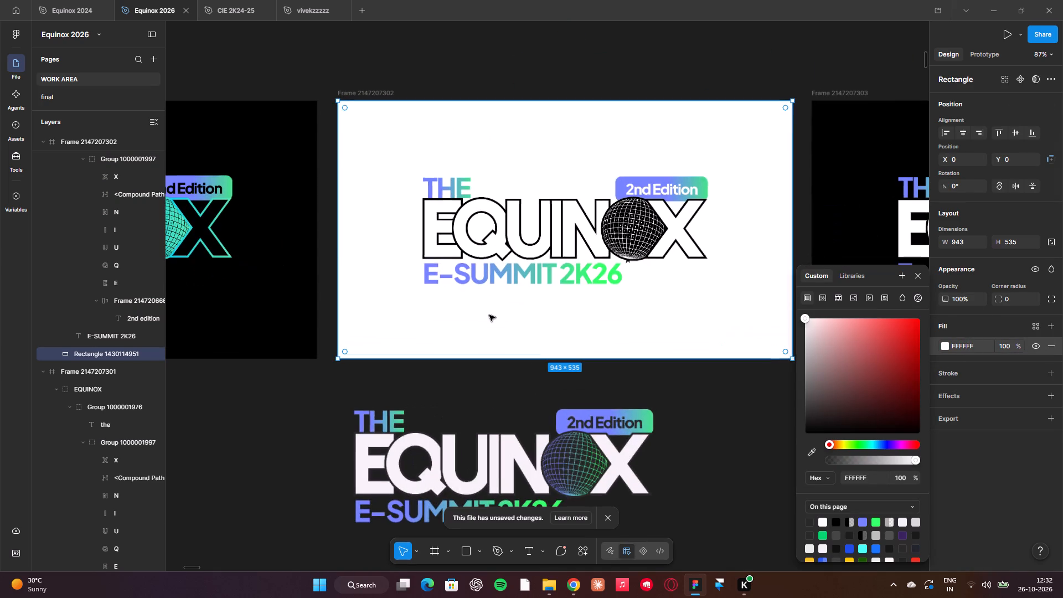
click(522, 254)
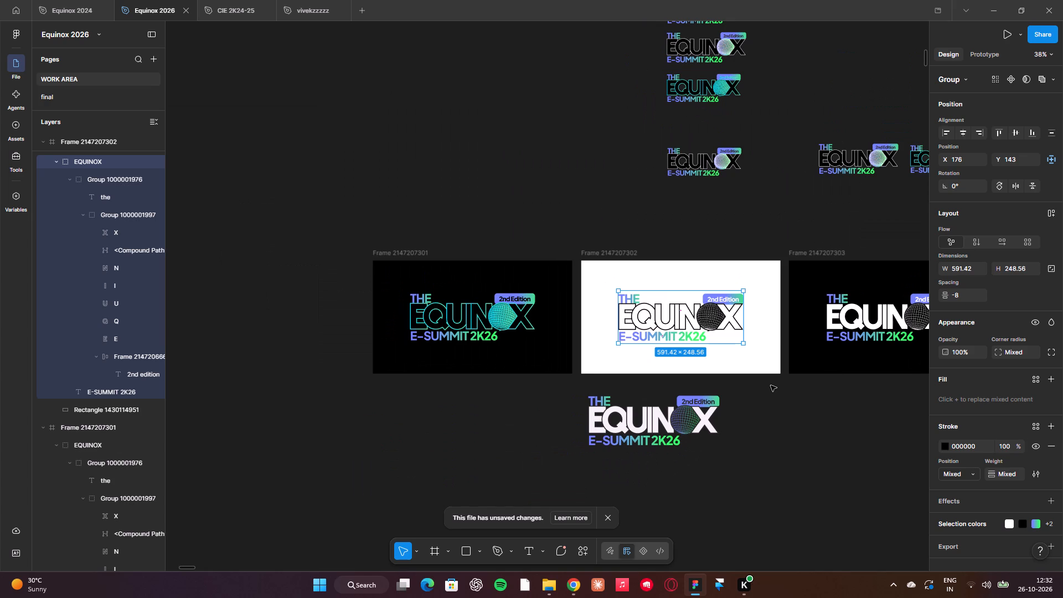
scroll(771, 385, left, 1)
click(757, 317)
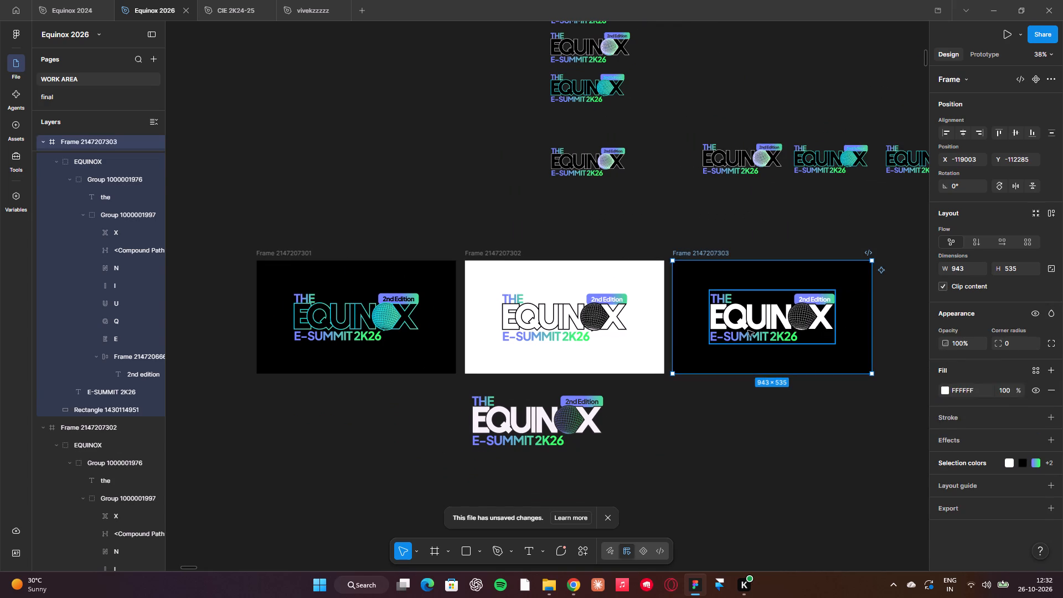
double_click(748, 331)
click(742, 417)
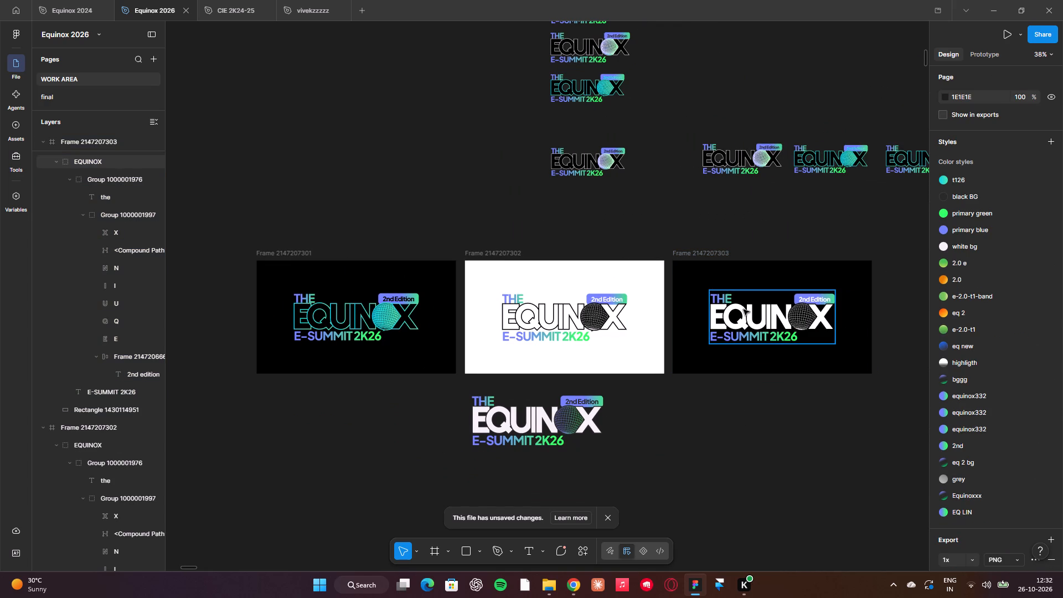
click(645, 257)
scroll(645, 257, left, 1)
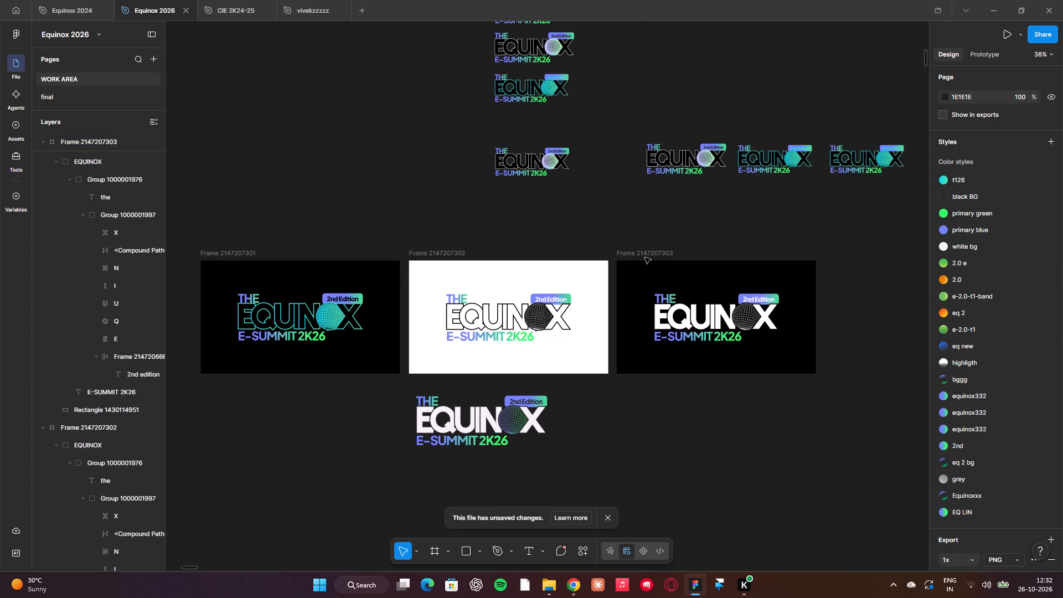
scroll(645, 257, left, 1)
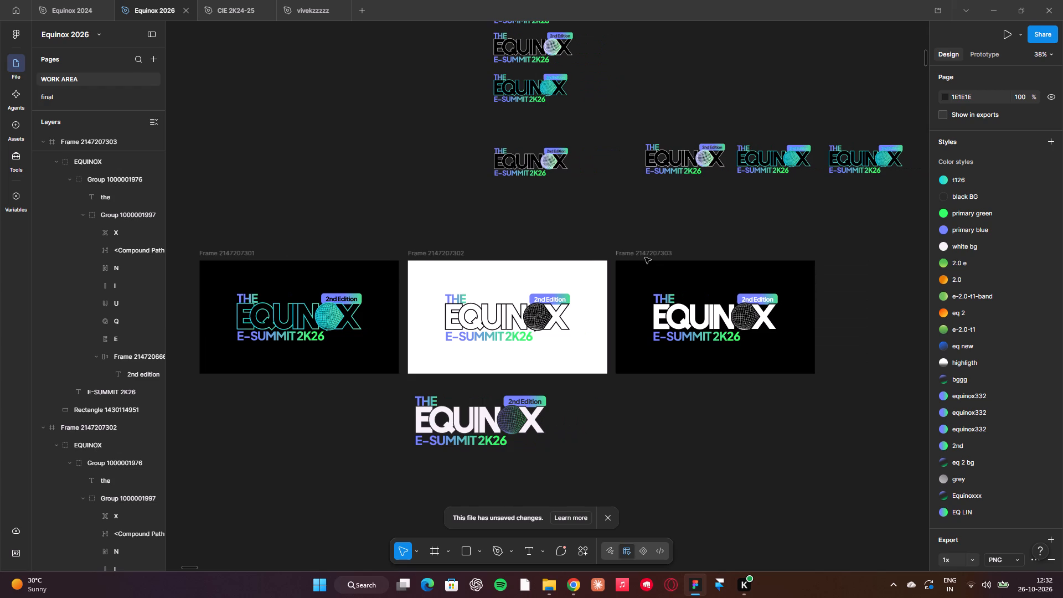
scroll(645, 257, left, 1)
click(621, 250)
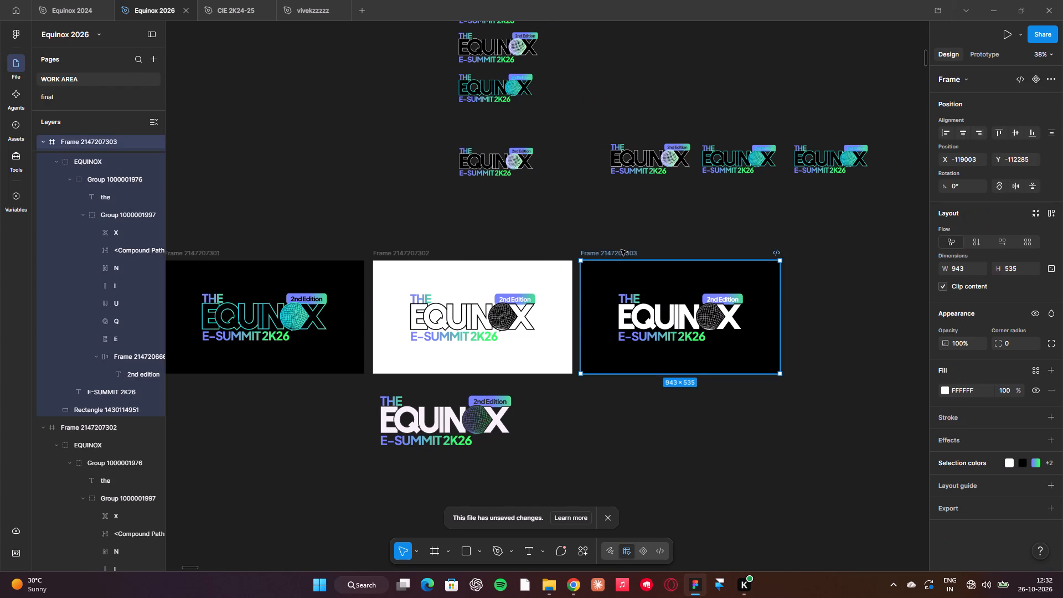
key(ctrl+d)
Look over the print artwork, ID cards and banners around the logo frames on the WORK AREA page.
scroll(621, 250, left, 1)
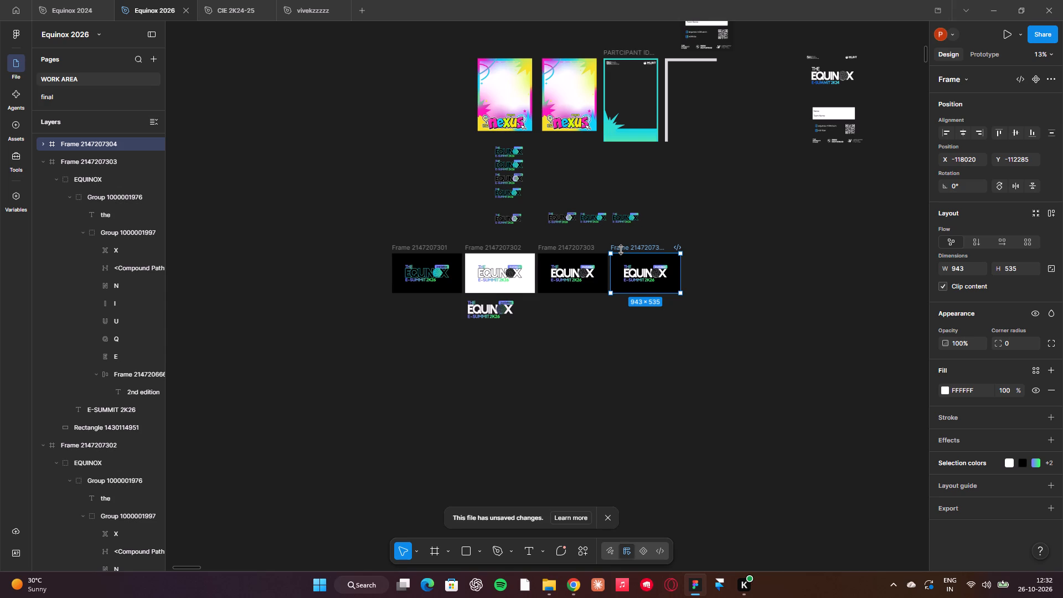
scroll(621, 250, down, 1)
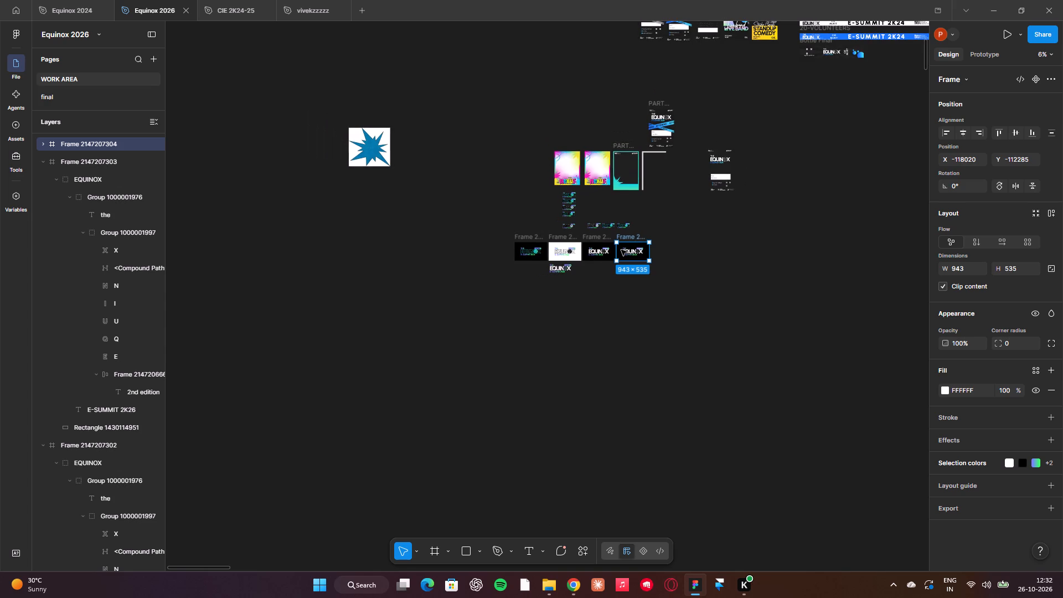
scroll(621, 250, right, 1)
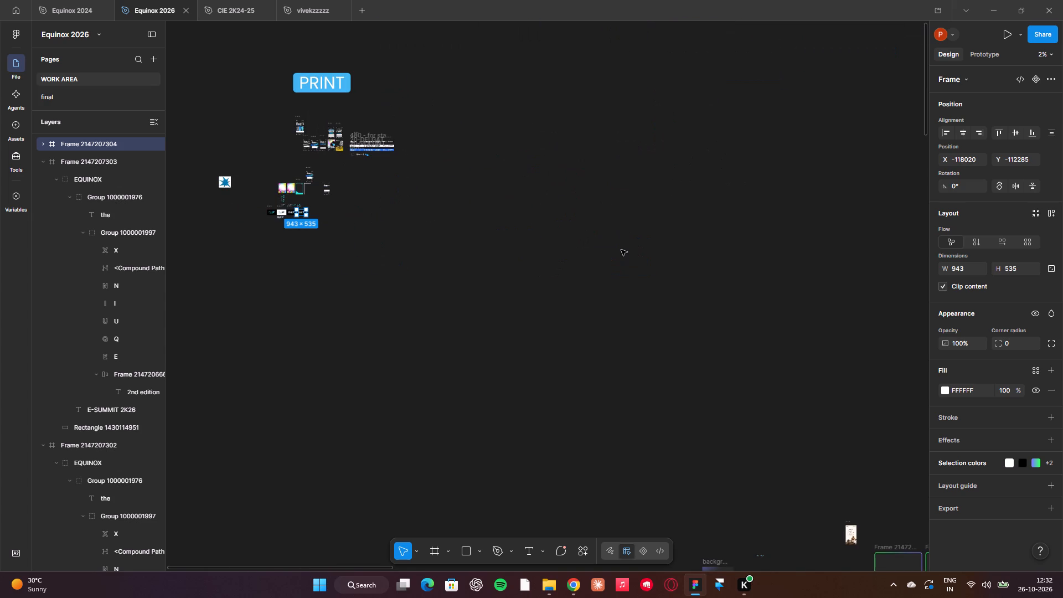
scroll(621, 250, right, 1)
scroll(364, 159, right, 3)
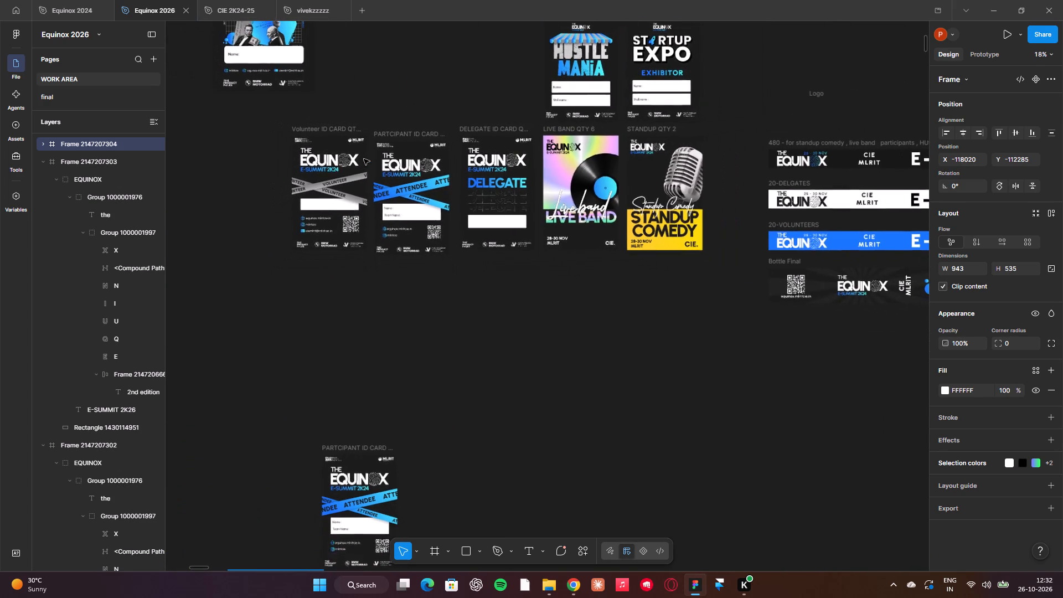
scroll(544, 121, up, 1)
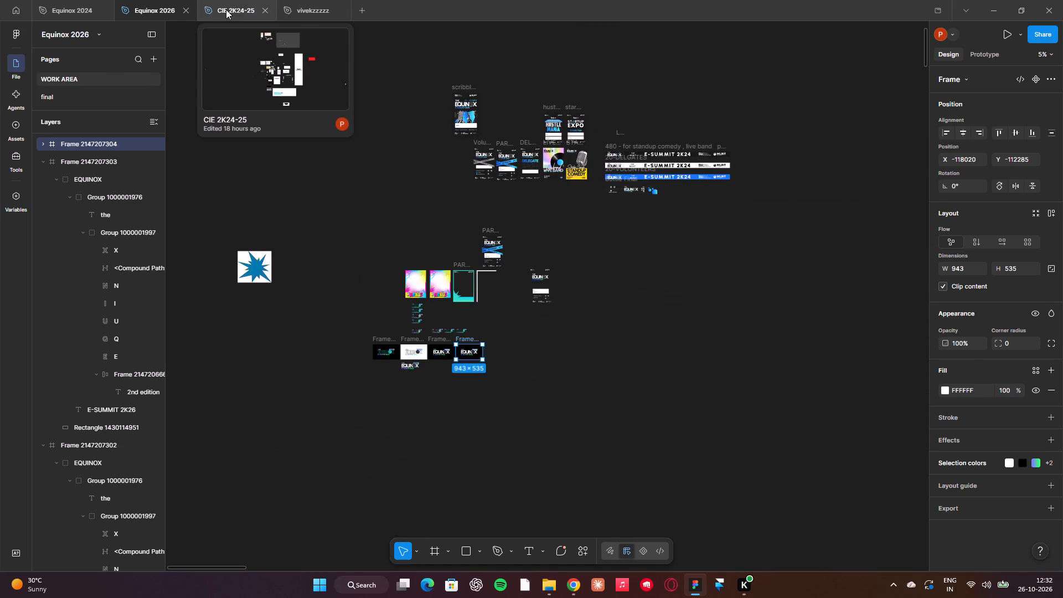
Switch to the Equinox 2024 file and look over the Print Media section of the FINAL page.
click(63, 6)
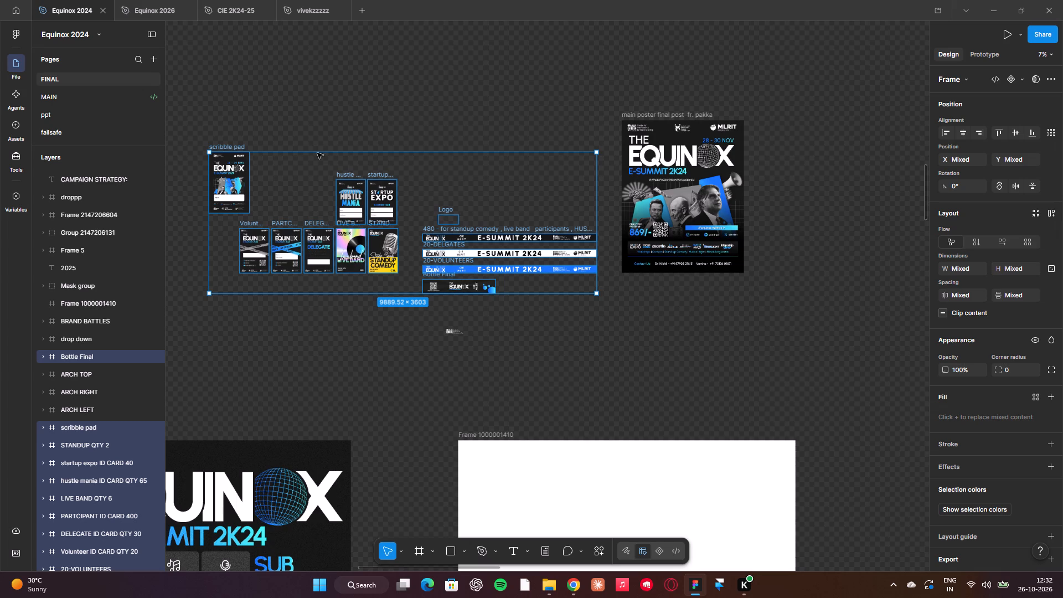
click(412, 360)
scroll(412, 360, down, 4)
scroll(412, 360, right, 3)
scroll(412, 360, up, 8)
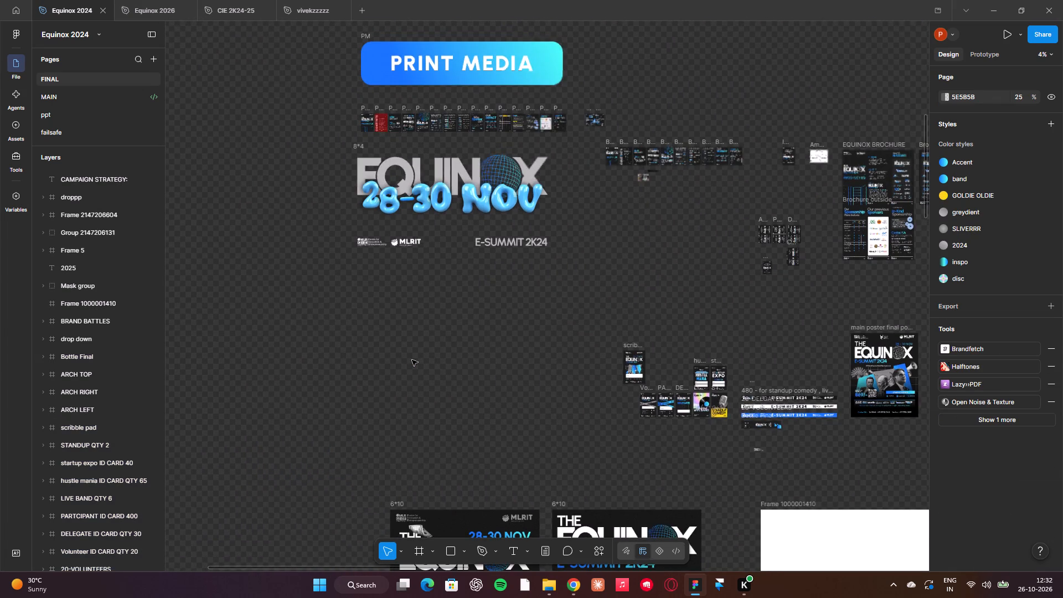
scroll(412, 360, up, 1)
scroll(412, 360, down, 1)
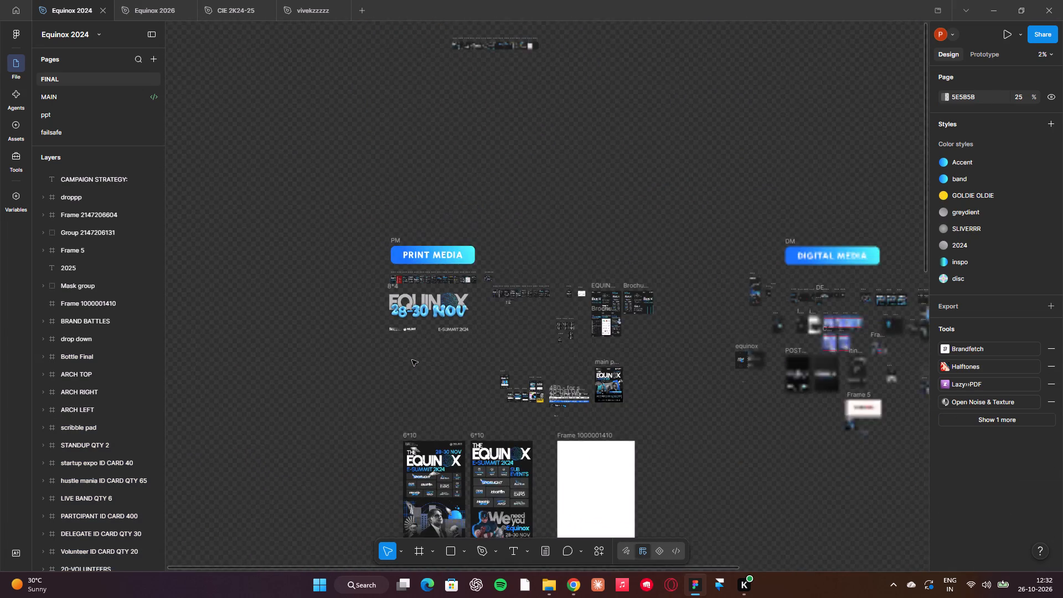
Examine the banner, standee, arch and drop-down designs and the Digital Media section on the FINAL page.
scroll(412, 360, down, 3)
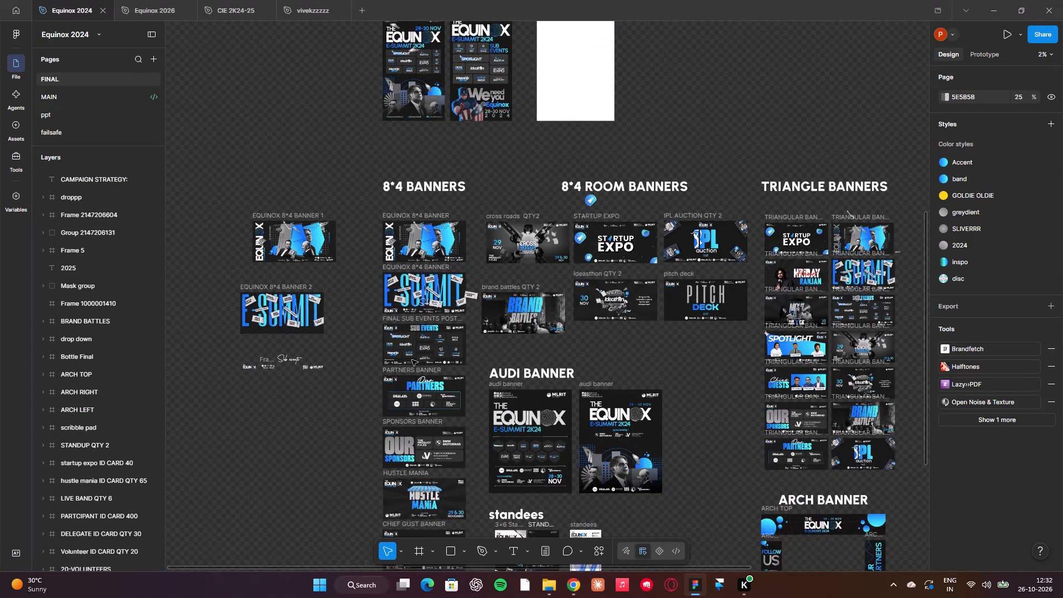
scroll(412, 360, left, 1)
scroll(412, 360, down, 5)
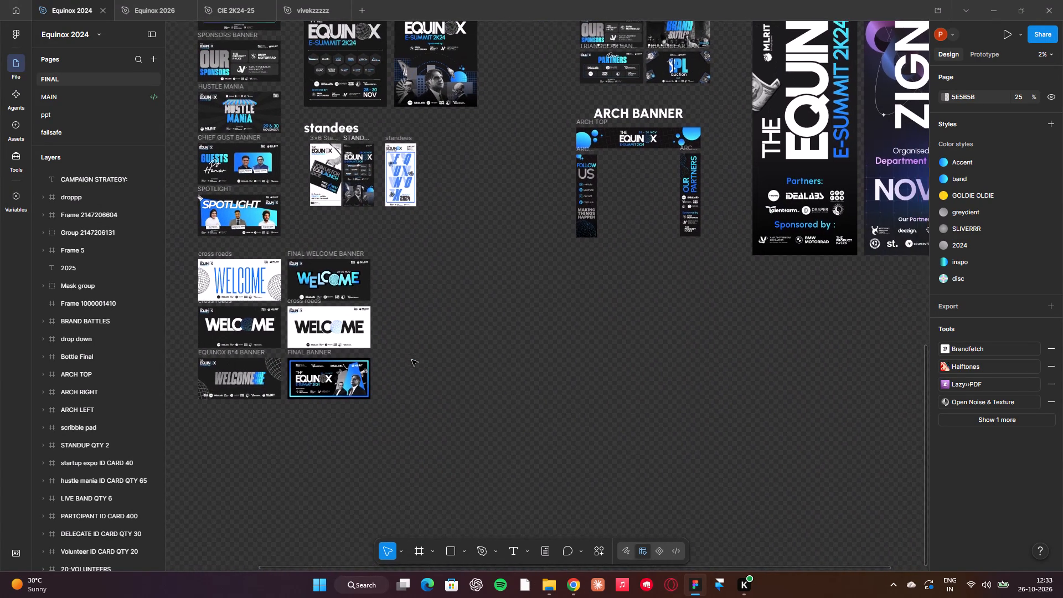
scroll(412, 360, up, 1)
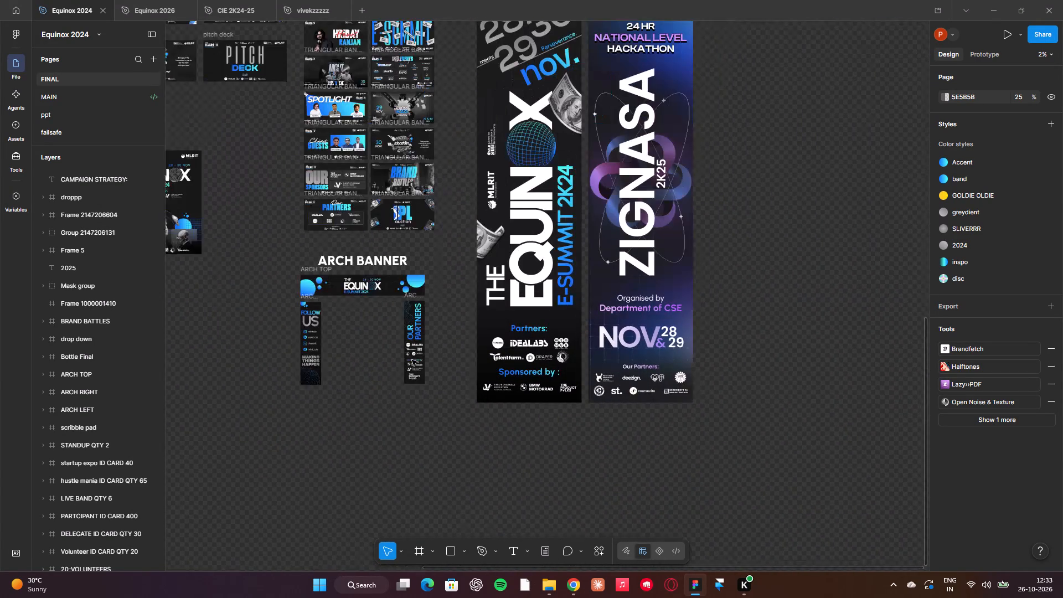
scroll(412, 360, up, 3)
scroll(412, 360, right, 3)
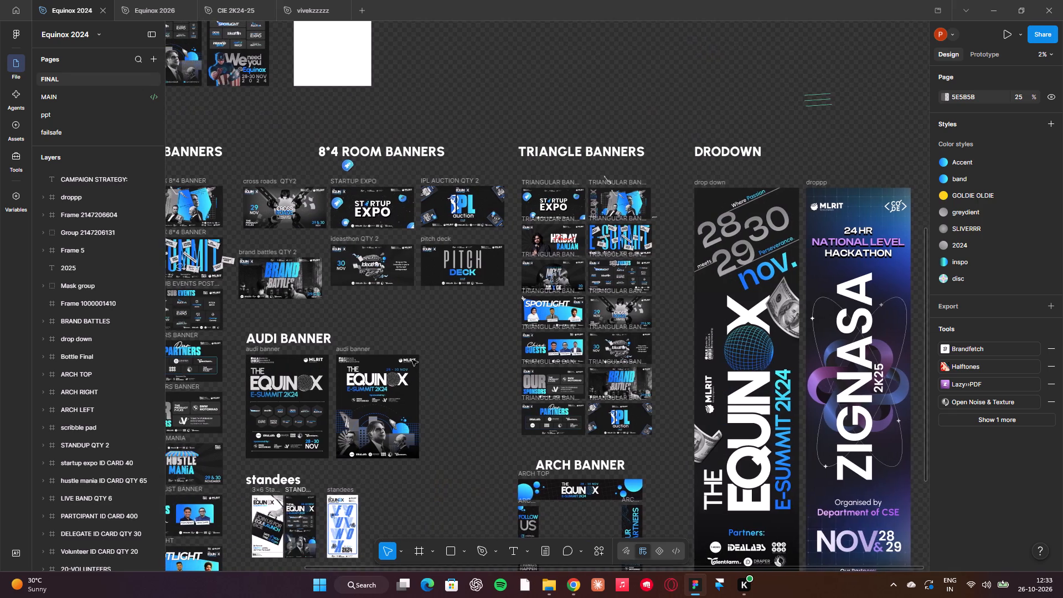
scroll(412, 360, right, 3)
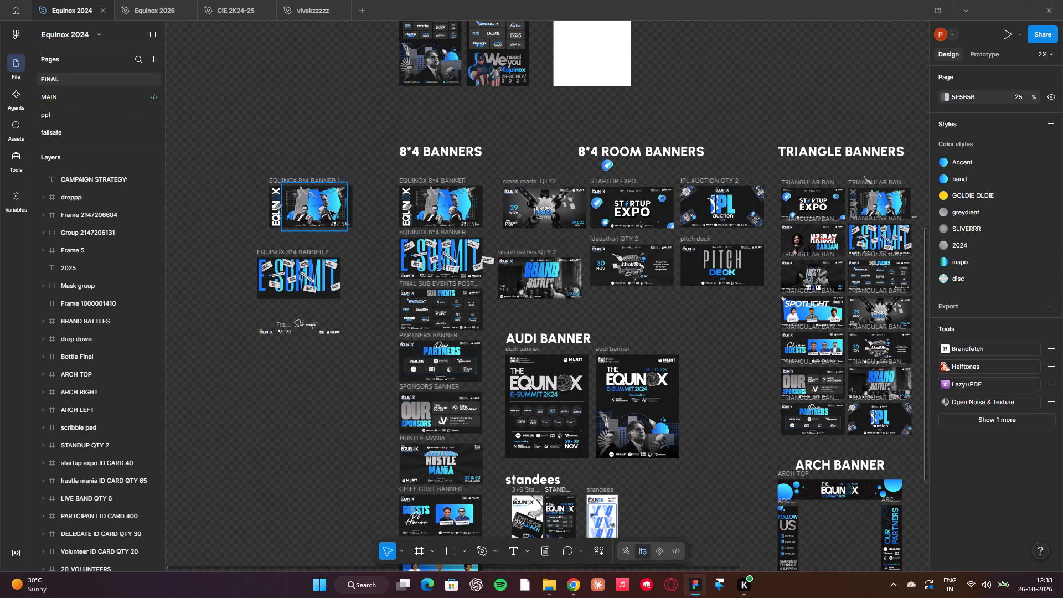
scroll(330, 211, up, 5)
scroll(330, 211, left, 4)
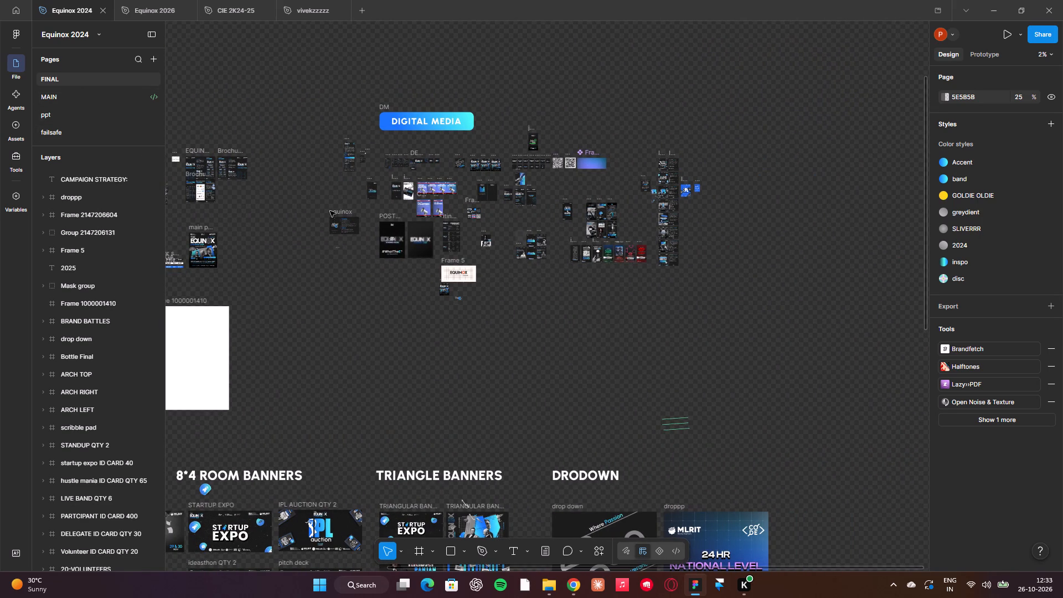
Look over the ppt page's slides and the MAIN page's banners, posters, countdown posts and certificates in the Equinox 2024 file.
click(59, 119)
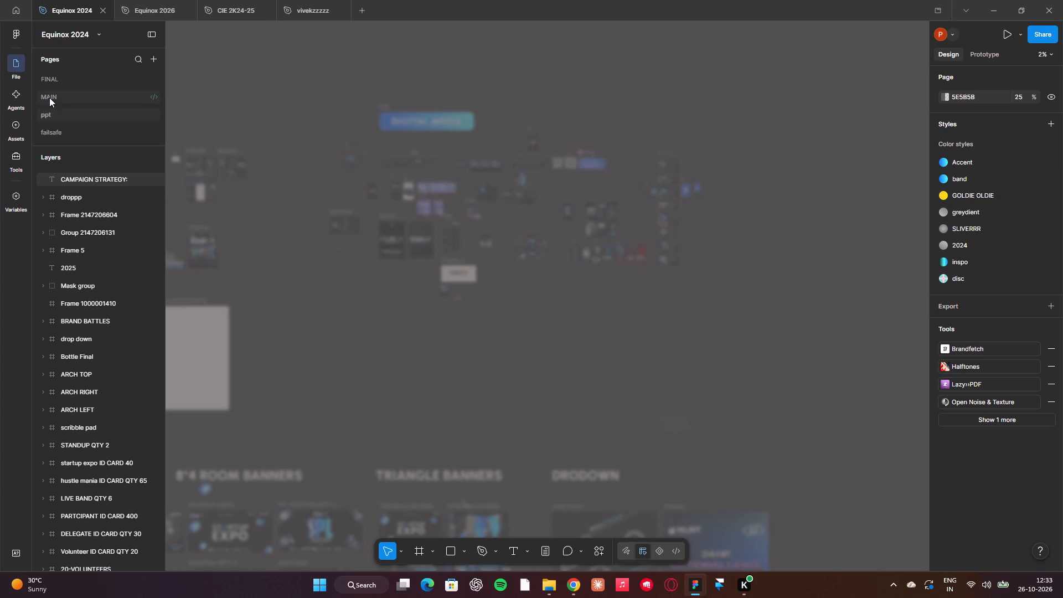
drag(49, 97, 54, 99)
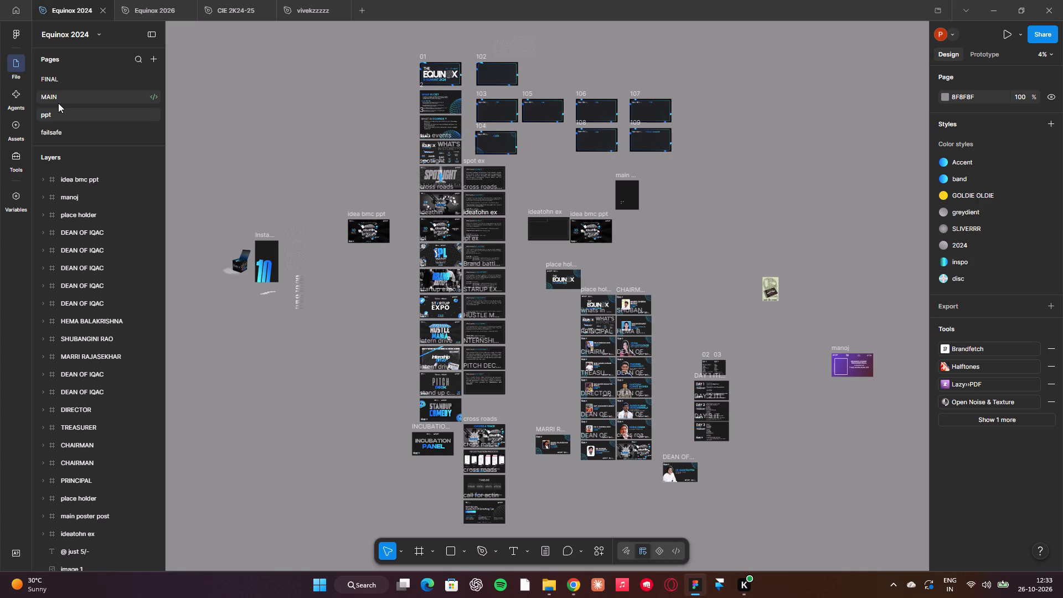
click(64, 93)
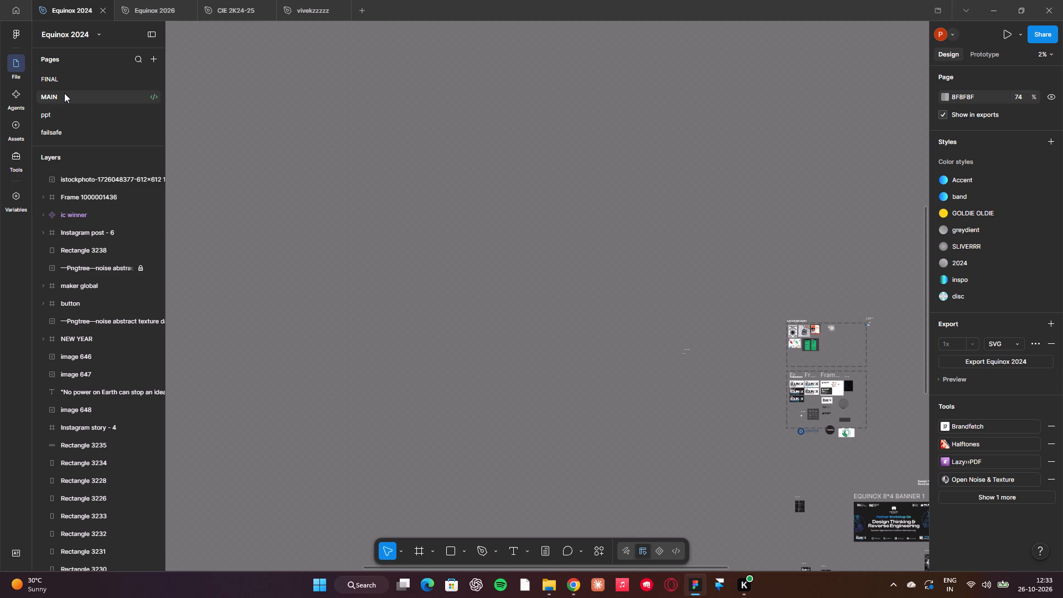
scroll(335, 198, left, 5)
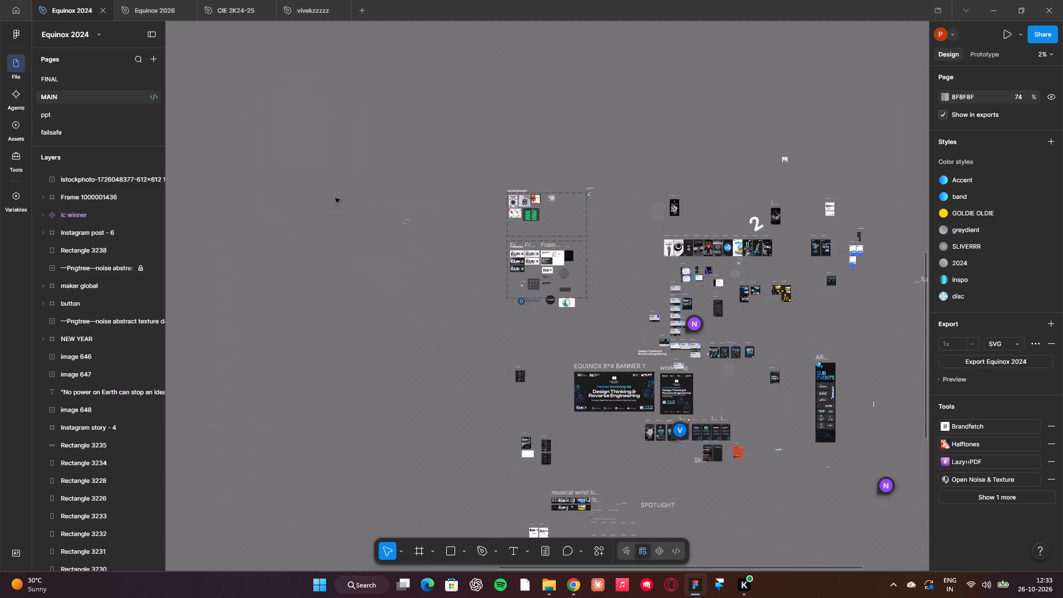
scroll(335, 198, left, 1)
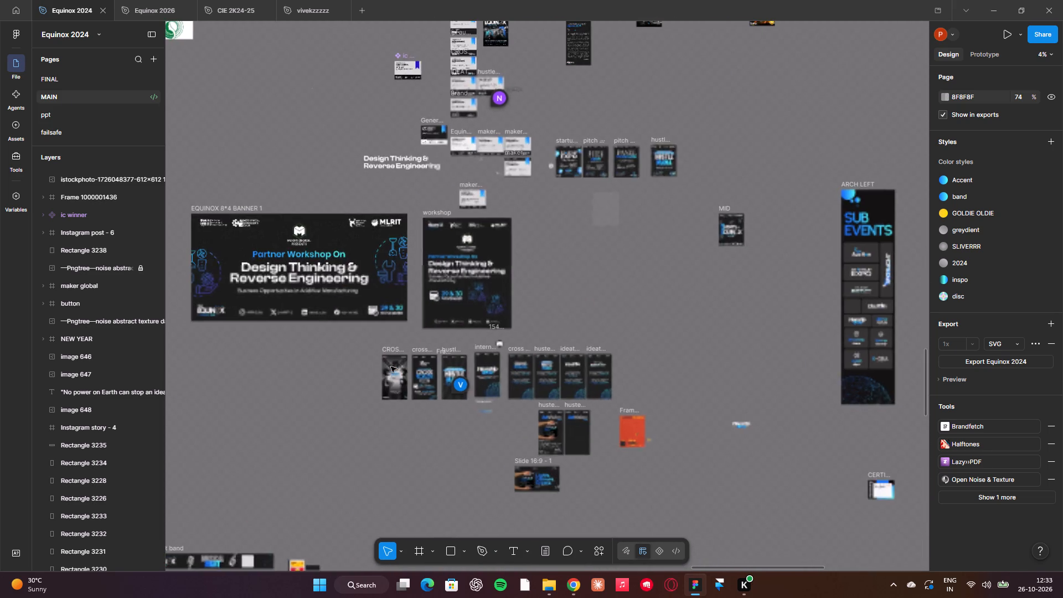
scroll(391, 367, down, 5)
scroll(391, 367, right, 1)
scroll(391, 367, left, 4)
scroll(391, 367, down, 4)
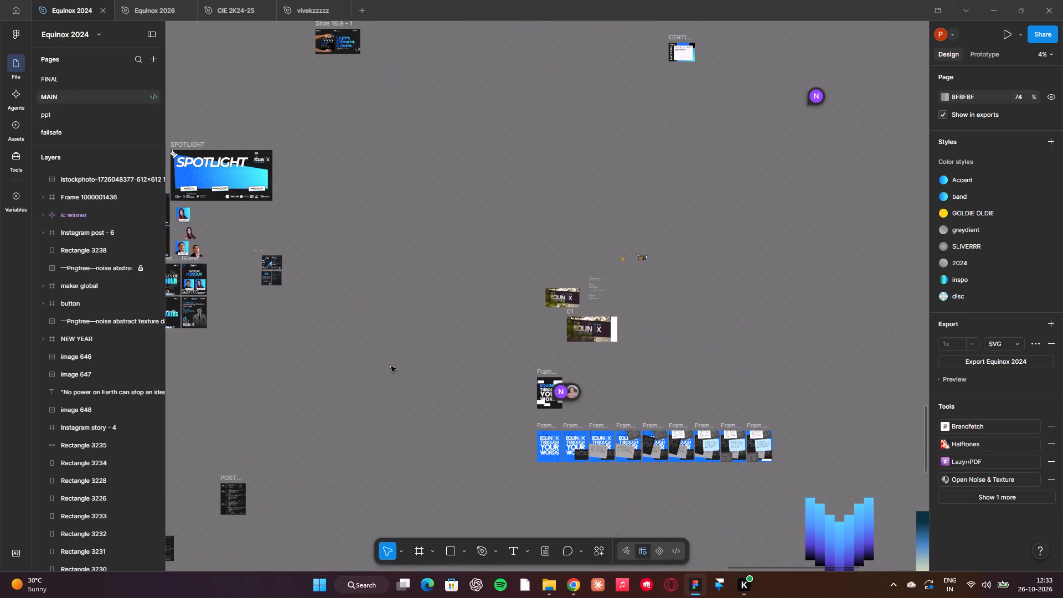
scroll(391, 367, down, 2)
scroll(391, 367, left, 1)
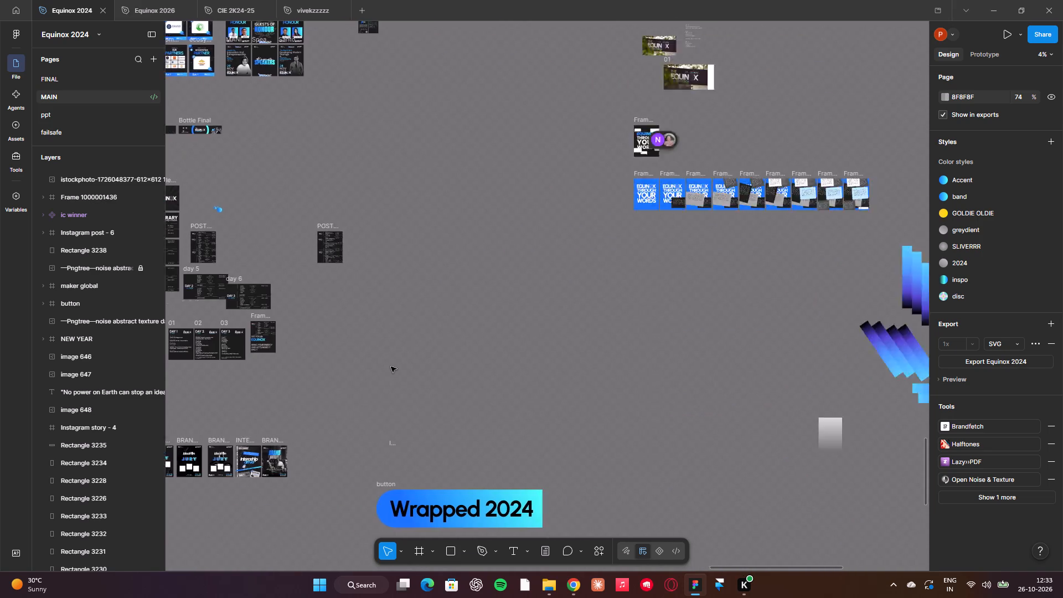
scroll(391, 367, left, 1)
scroll(391, 367, right, 4)
scroll(391, 367, up, 2)
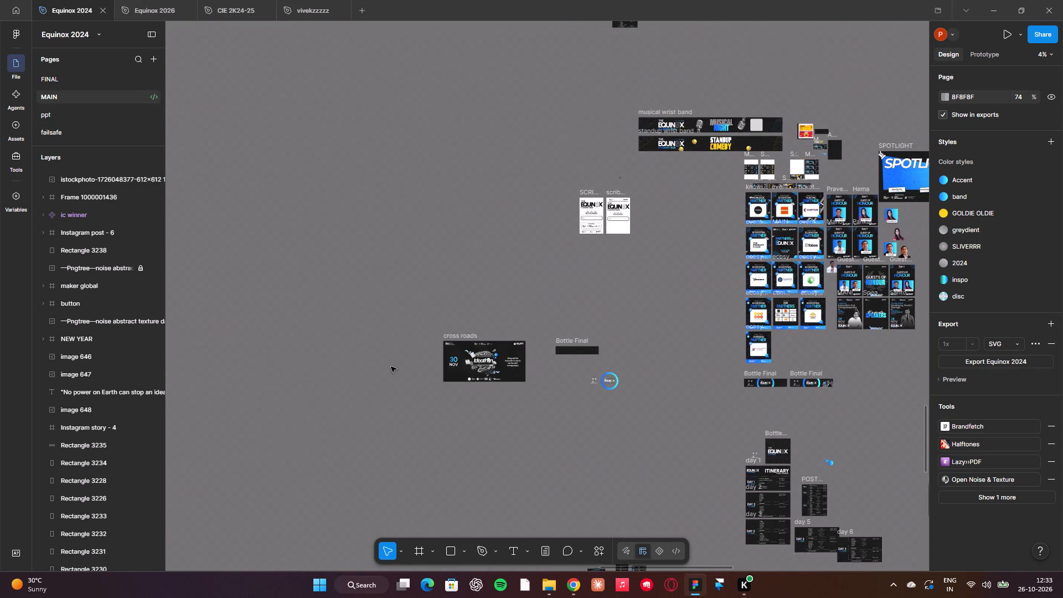
scroll(391, 367, up, 7)
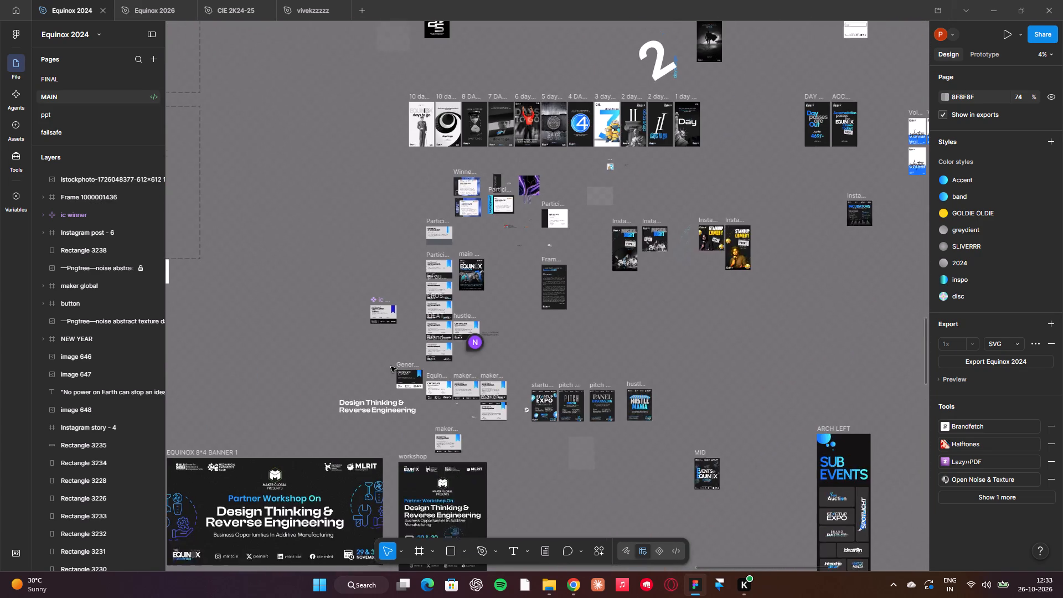
scroll(391, 367, up, 4)
scroll(675, 305, left, 1)
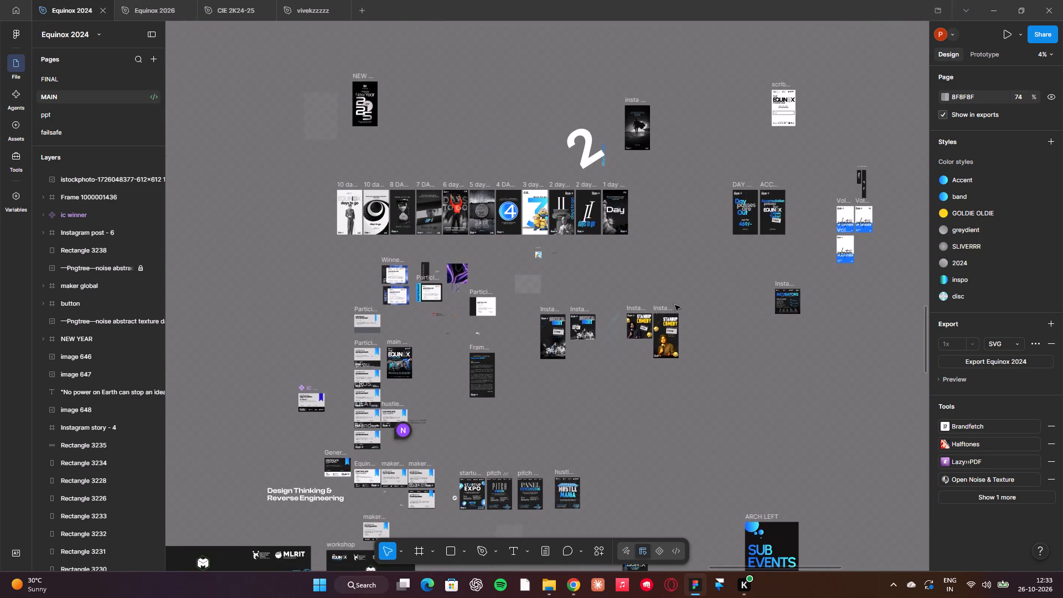
scroll(675, 305, left, 1)
scroll(675, 305, right, 2)
scroll(675, 305, down, 3)
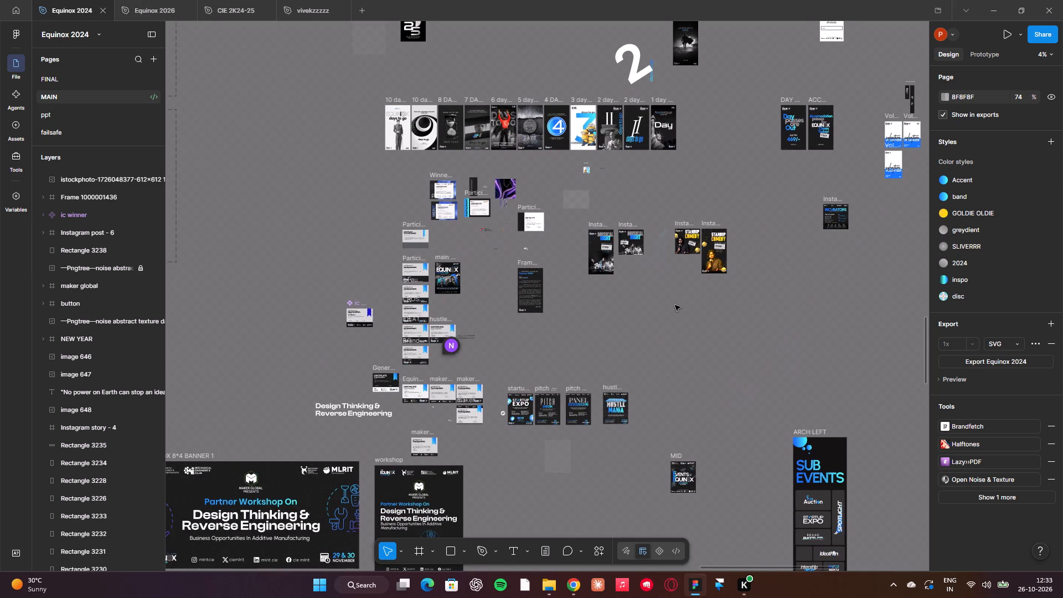
Examine the moodboard and the E-Summit 2K24 logo variants in the resources section of the MAIN page.
scroll(442, 221, up, 2)
scroll(442, 221, right, 2)
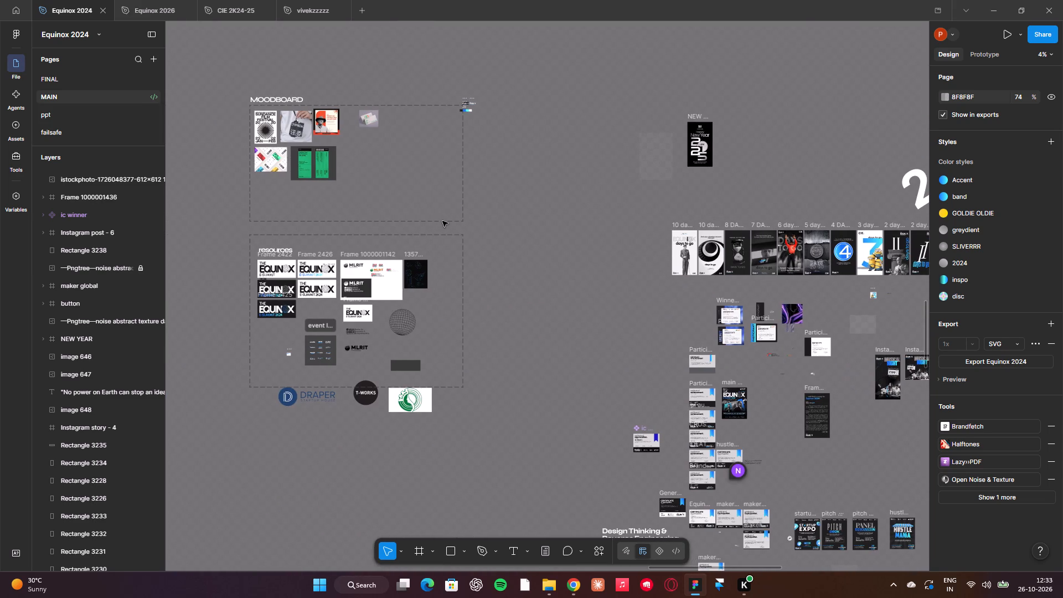
scroll(331, 293, right, 1)
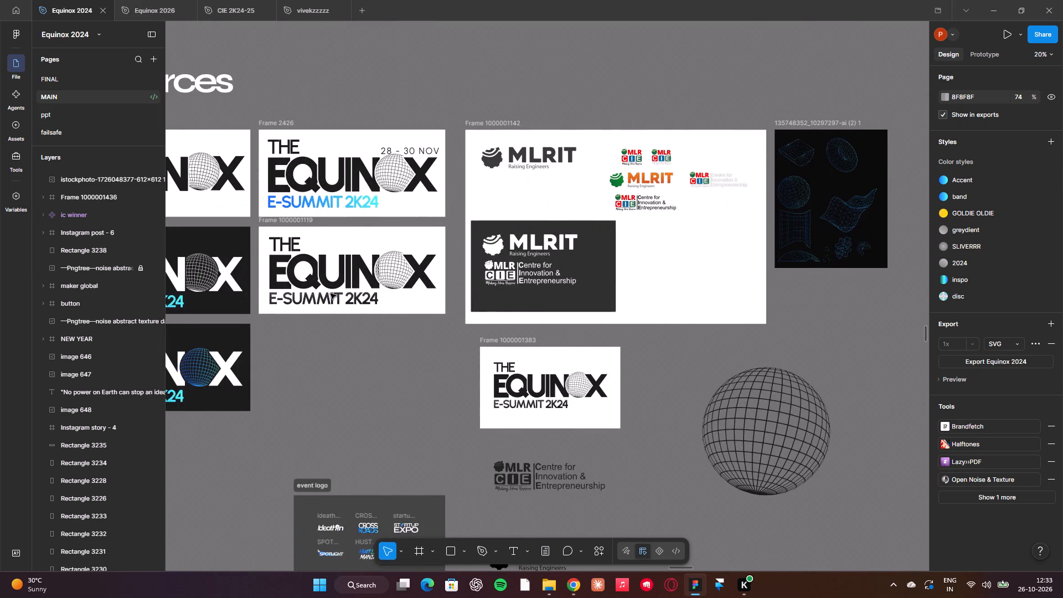
scroll(331, 293, right, 1)
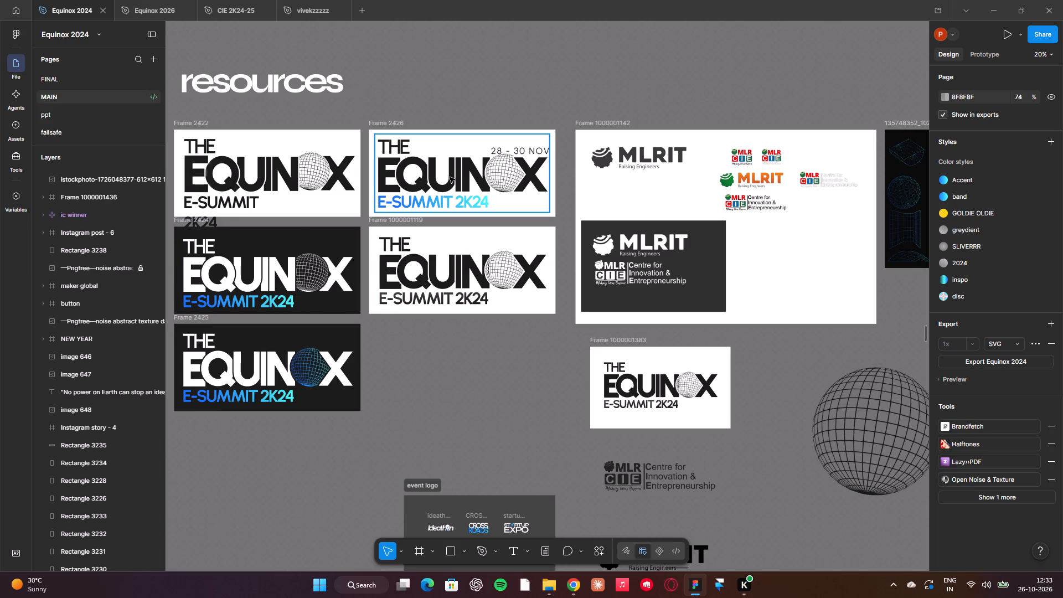
scroll(450, 177, up, 2)
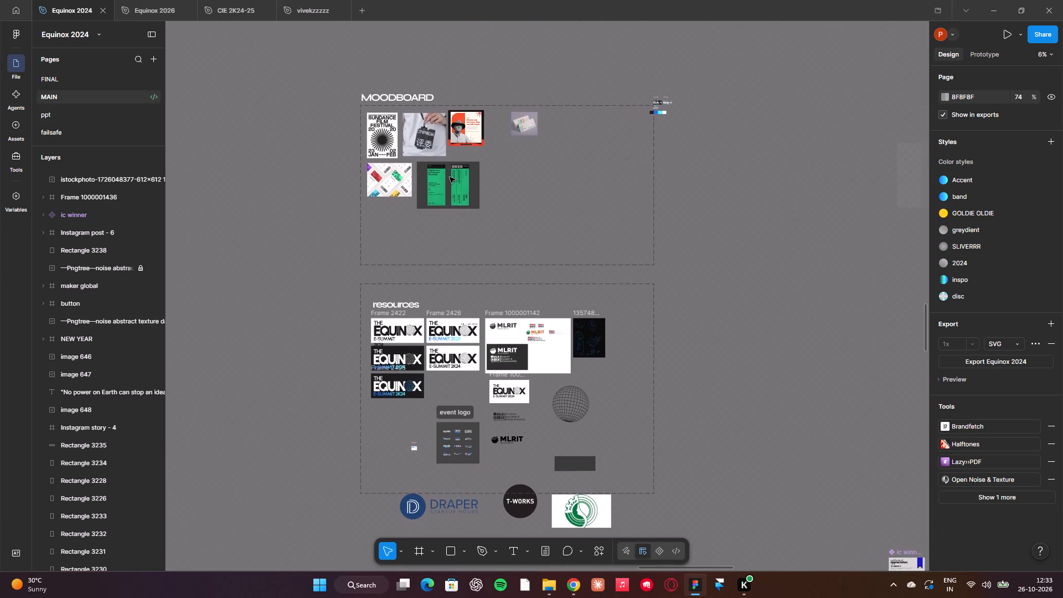
scroll(450, 177, up, 1)
scroll(450, 177, down, 3)
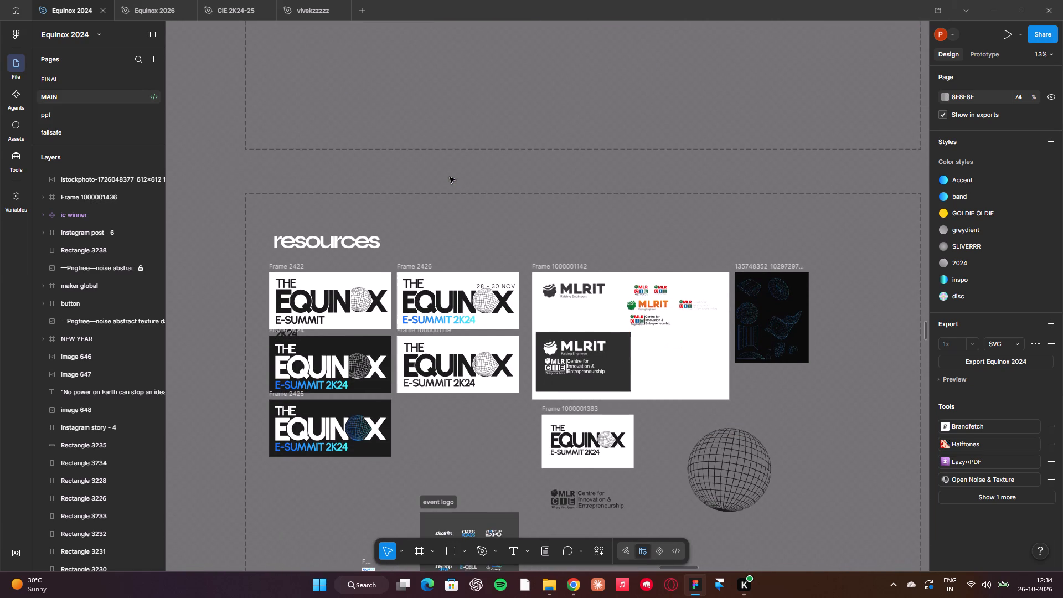
scroll(450, 177, down, 2)
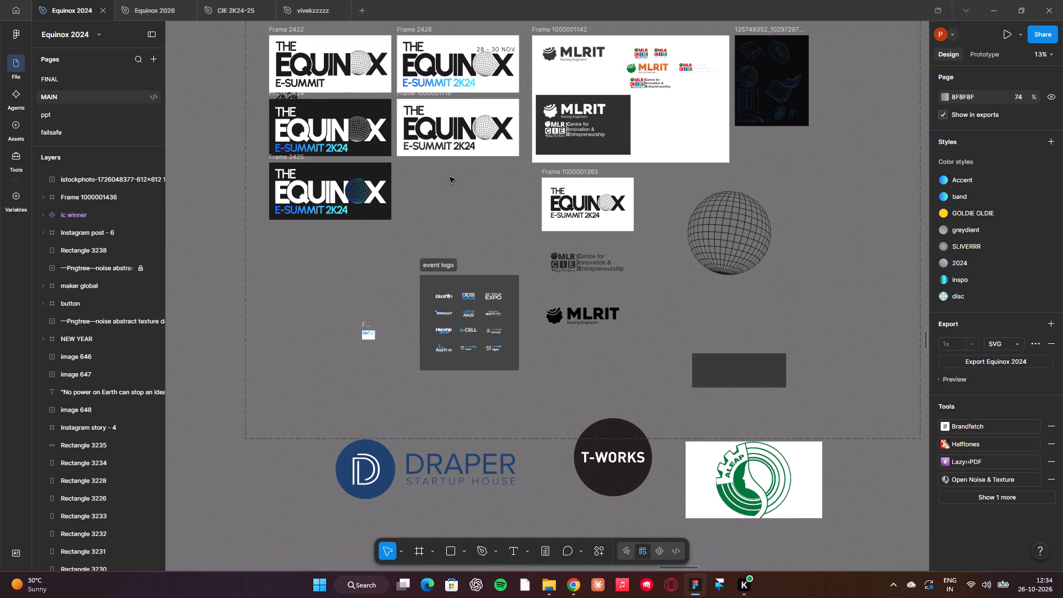
scroll(450, 177, down, 1)
scroll(620, 149, down, 1)
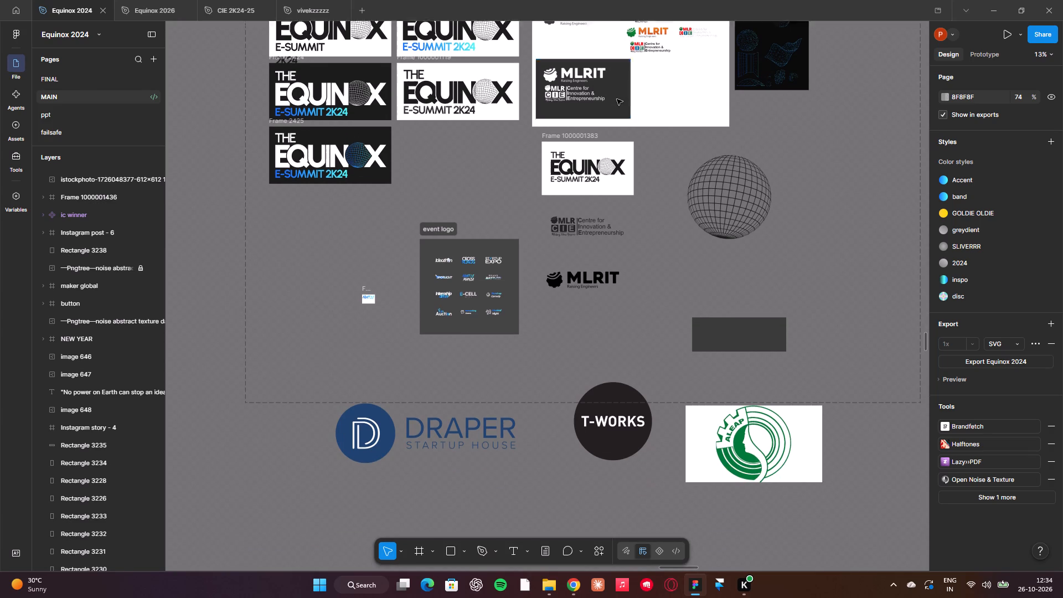
scroll(617, 99, down, 1)
scroll(445, 250, down, 2)
scroll(445, 250, left, 2)
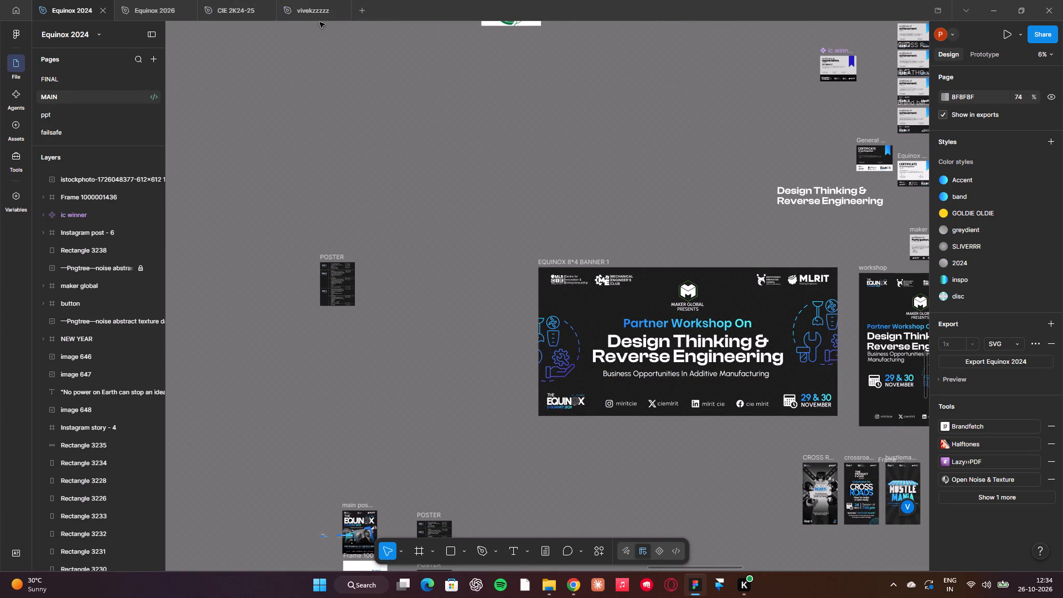
click(303, 10)
click(240, 9)
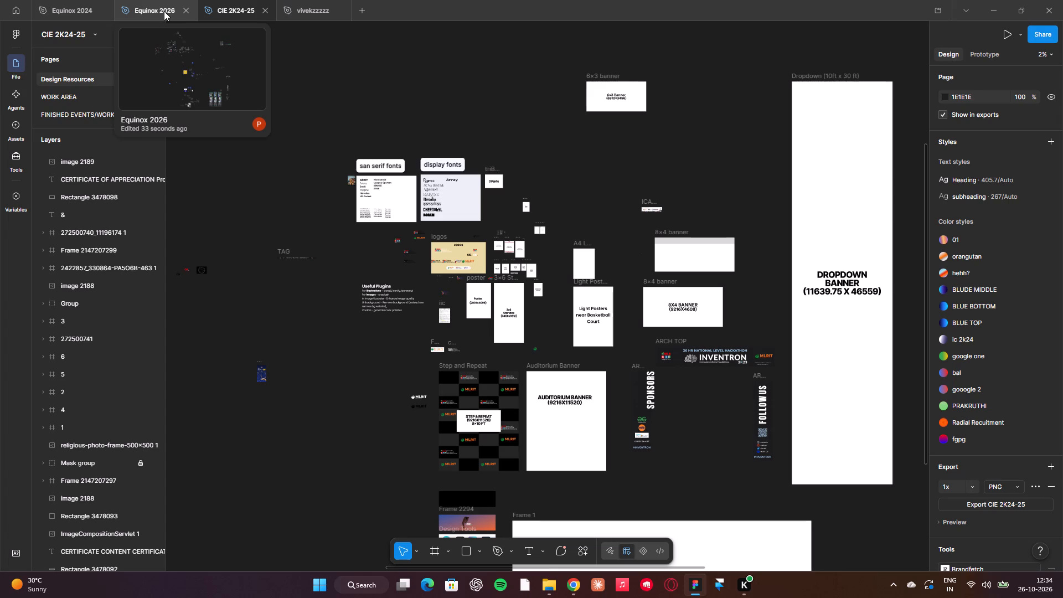
click(134, 9)
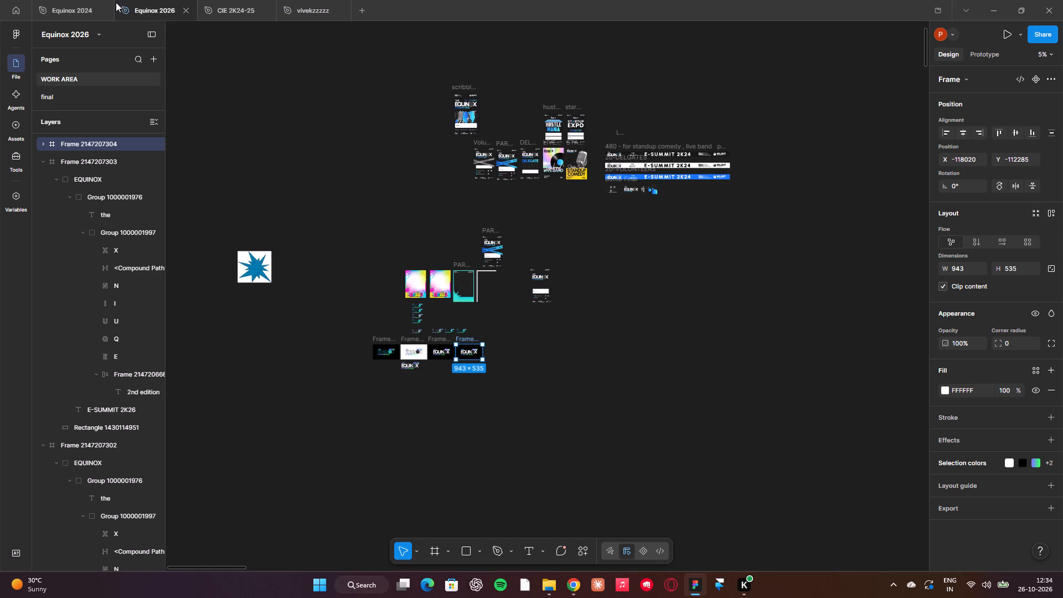
click(67, 0)
click(133, 3)
scroll(468, 228, down, 2)
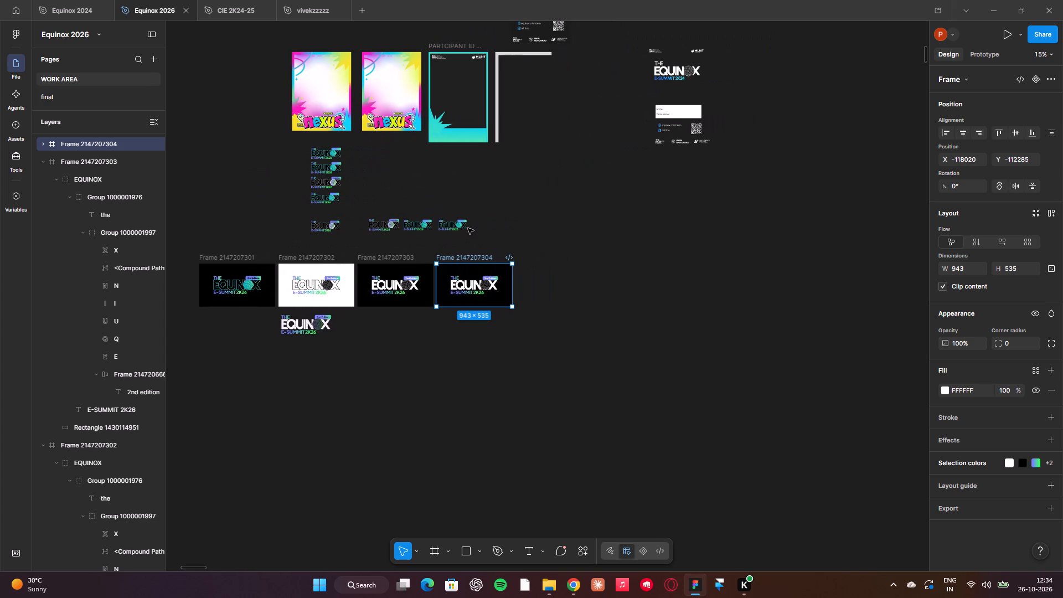
key(ctrl+d)
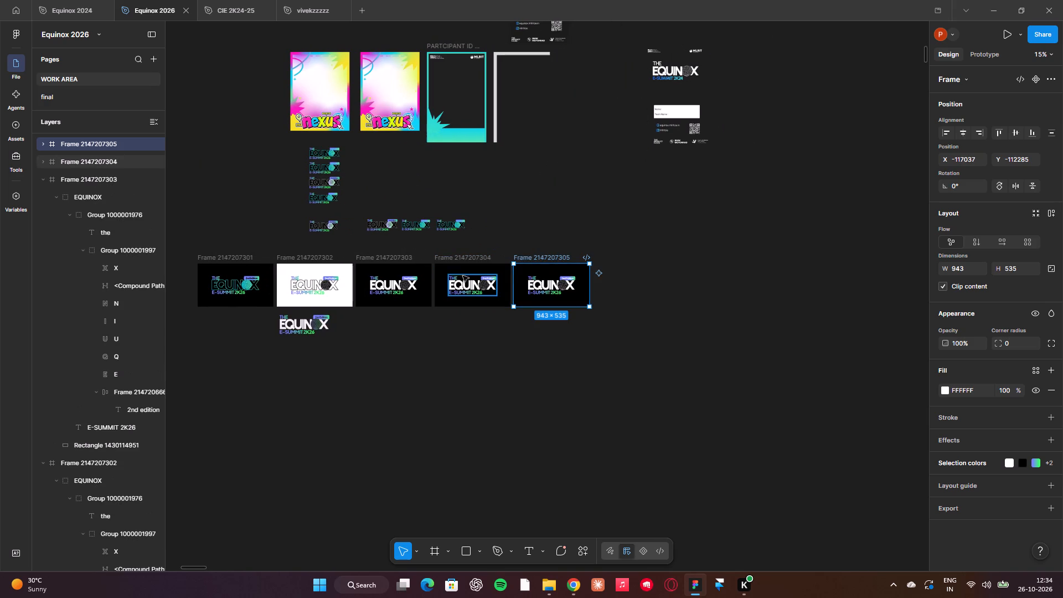
click(443, 255)
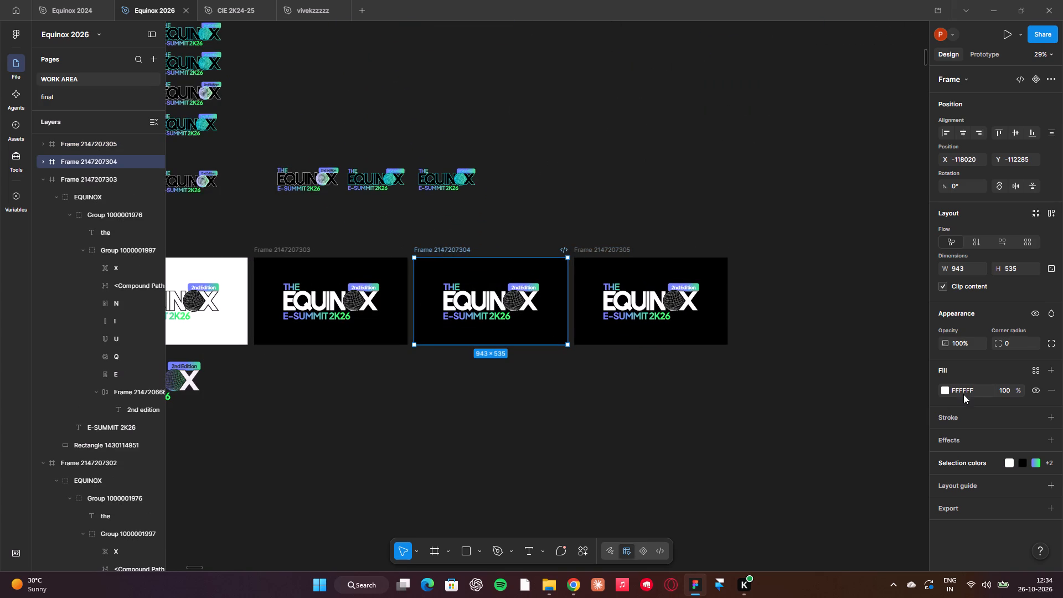
click(973, 468)
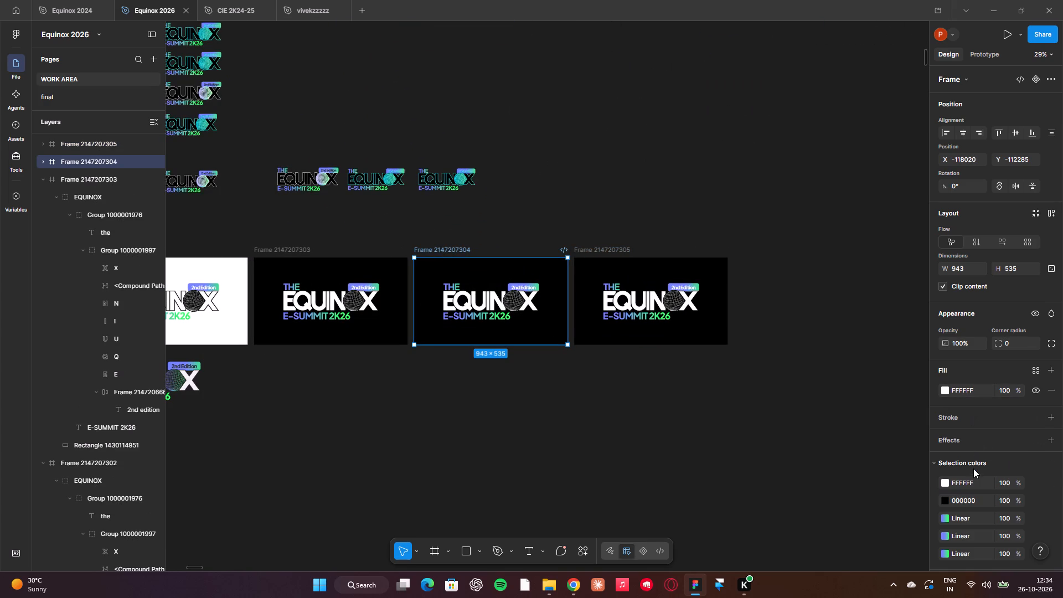
click(944, 503)
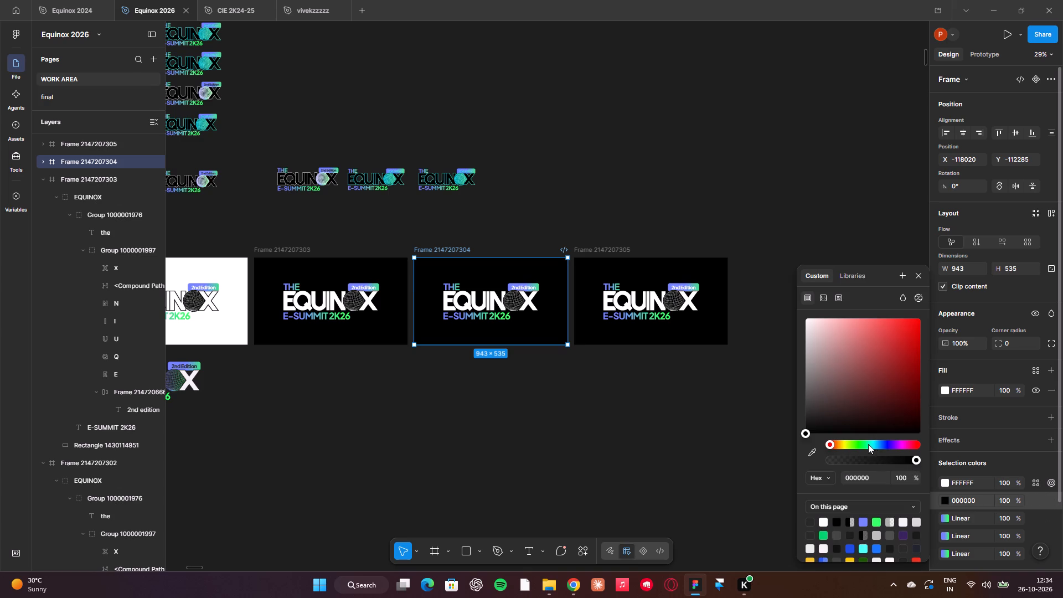
click(844, 445)
drag(882, 383, 1033, 258)
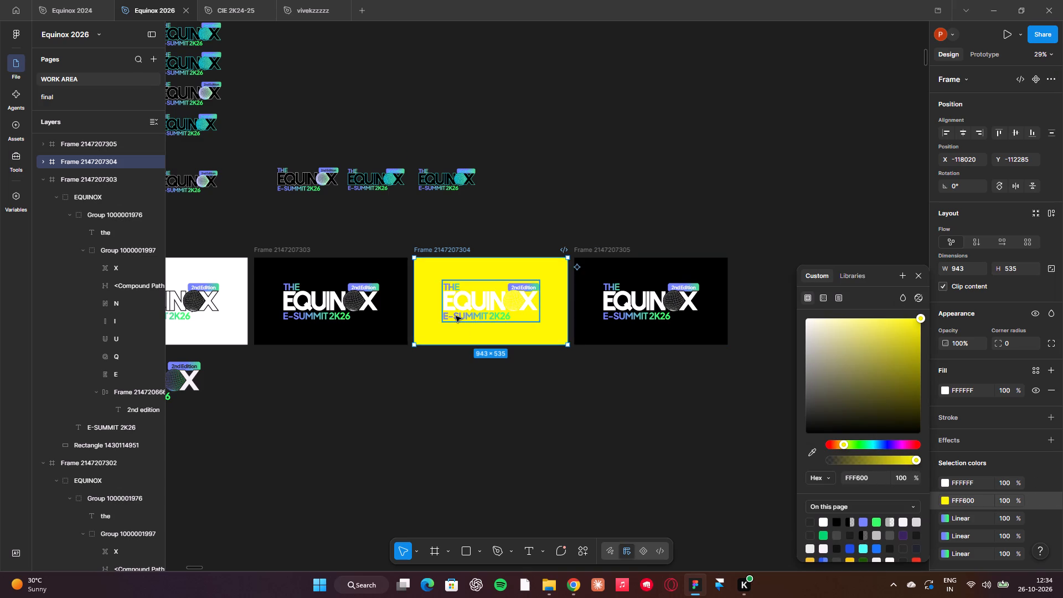
drag(909, 334, 979, 419)
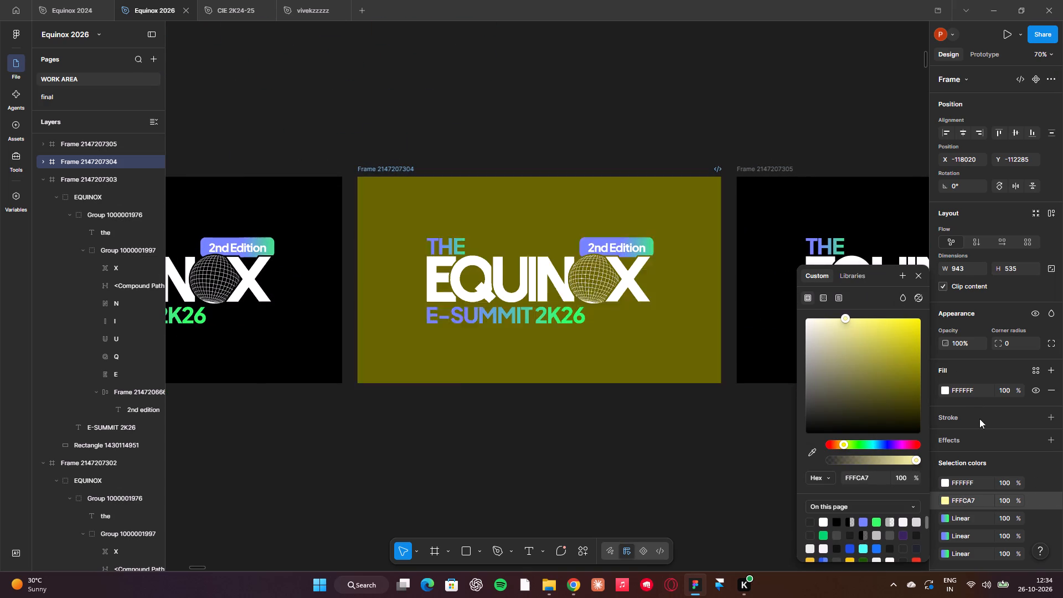
drag(979, 419, 967, 293)
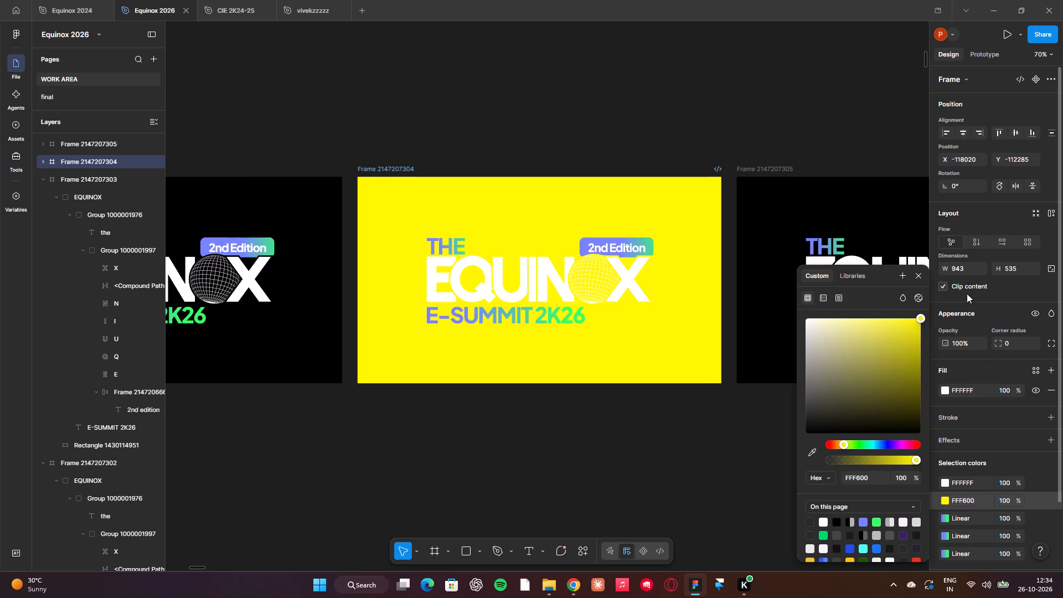
click(843, 444)
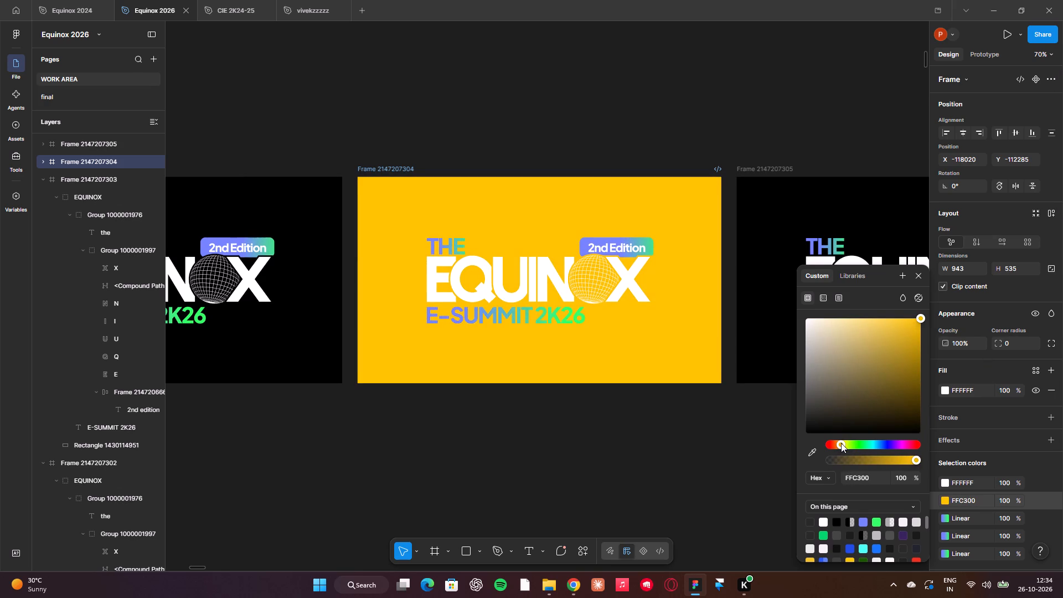
scroll(975, 476, down, 2)
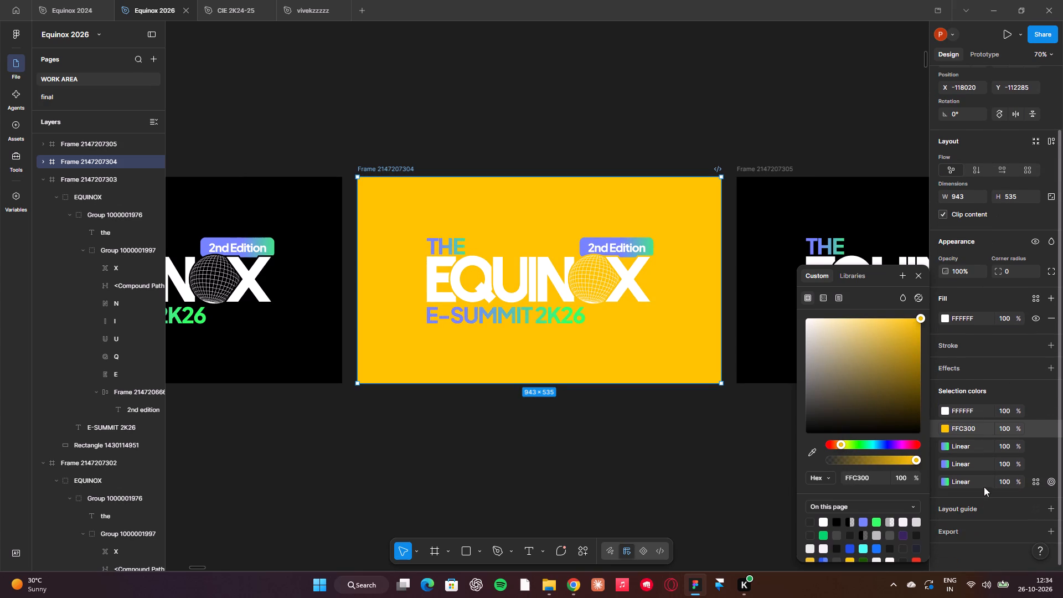
click(946, 412)
drag(875, 374, 583, 597)
click(536, 511)
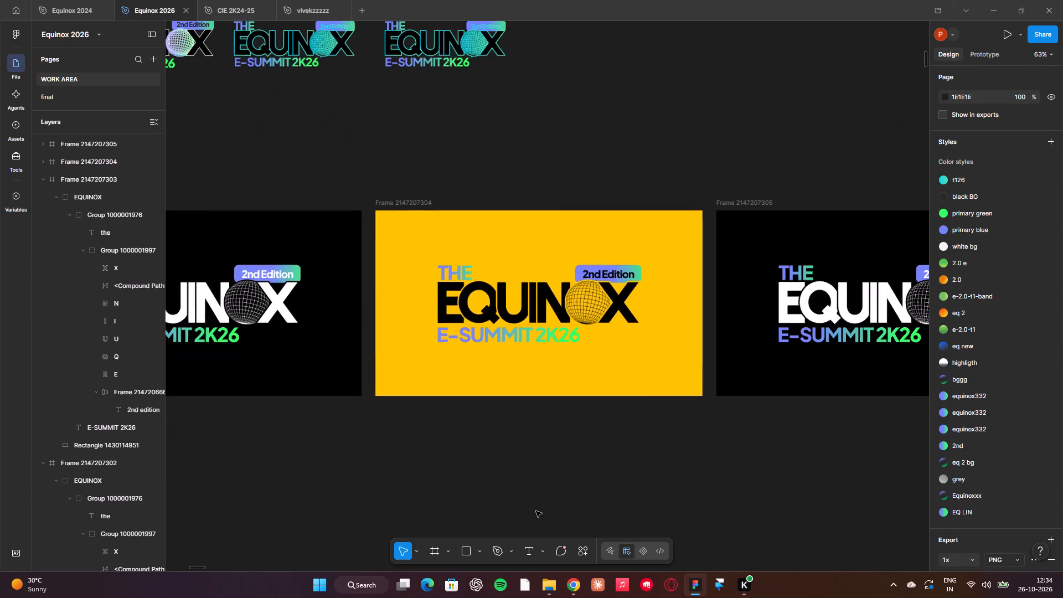
click(627, 315)
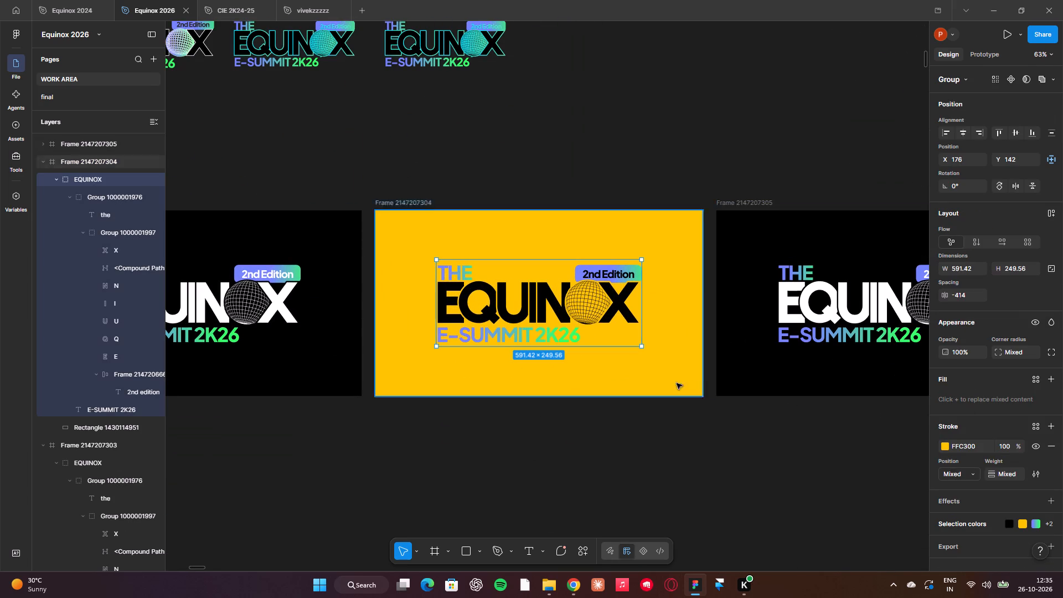
double_click(540, 338)
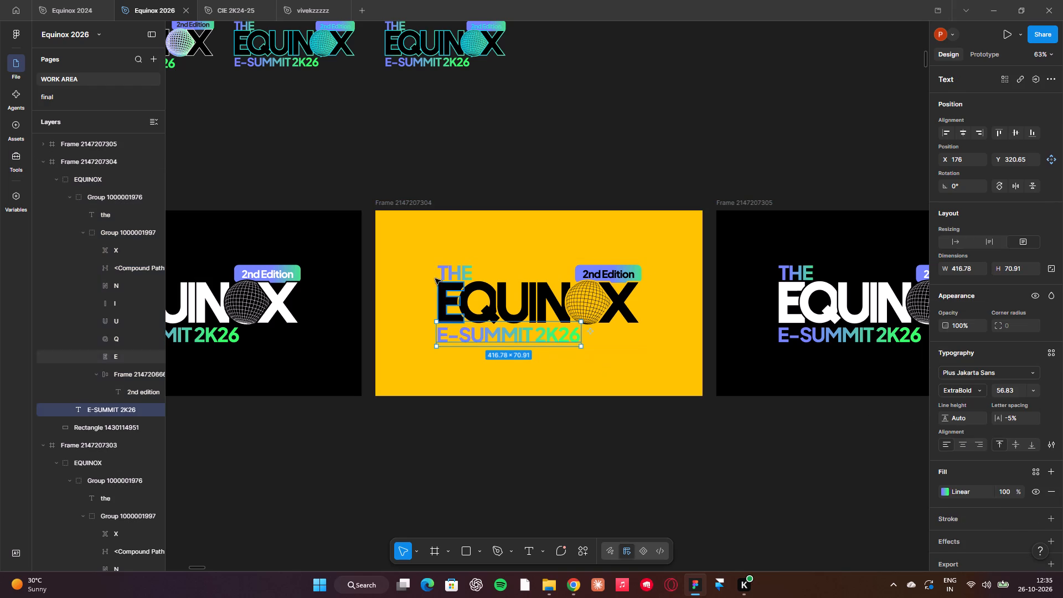
double_click(460, 269)
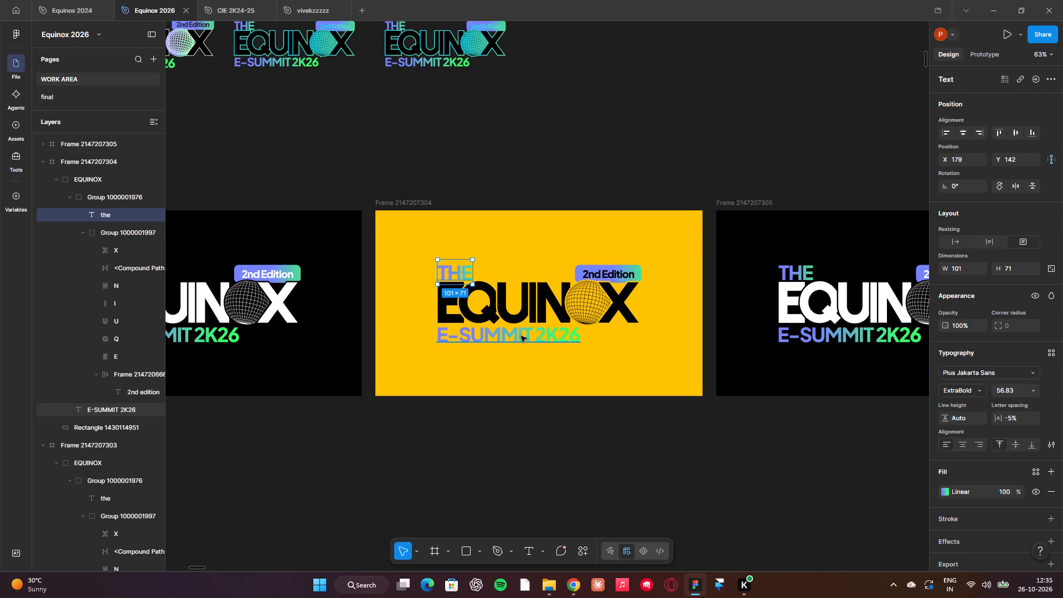
shift+click(519, 334)
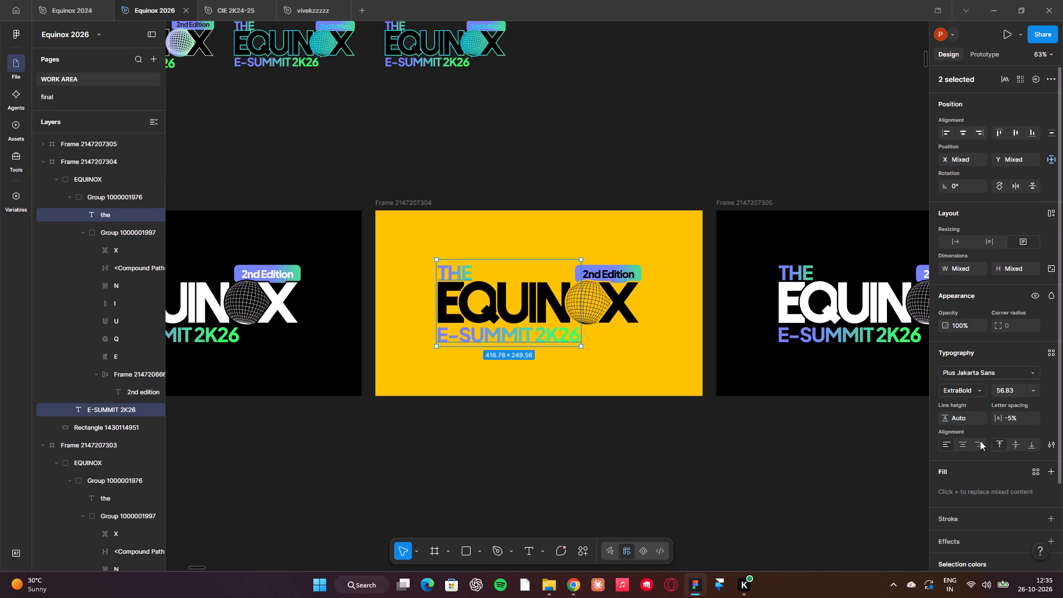
scroll(979, 442, down, 1)
click(947, 488)
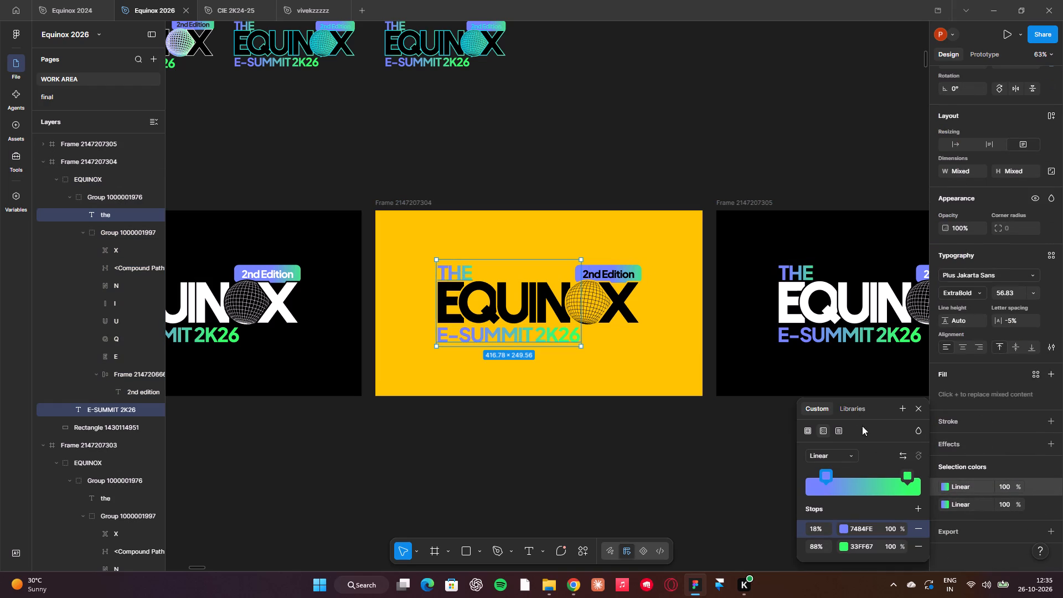
click(814, 432)
drag(827, 378, 797, 349)
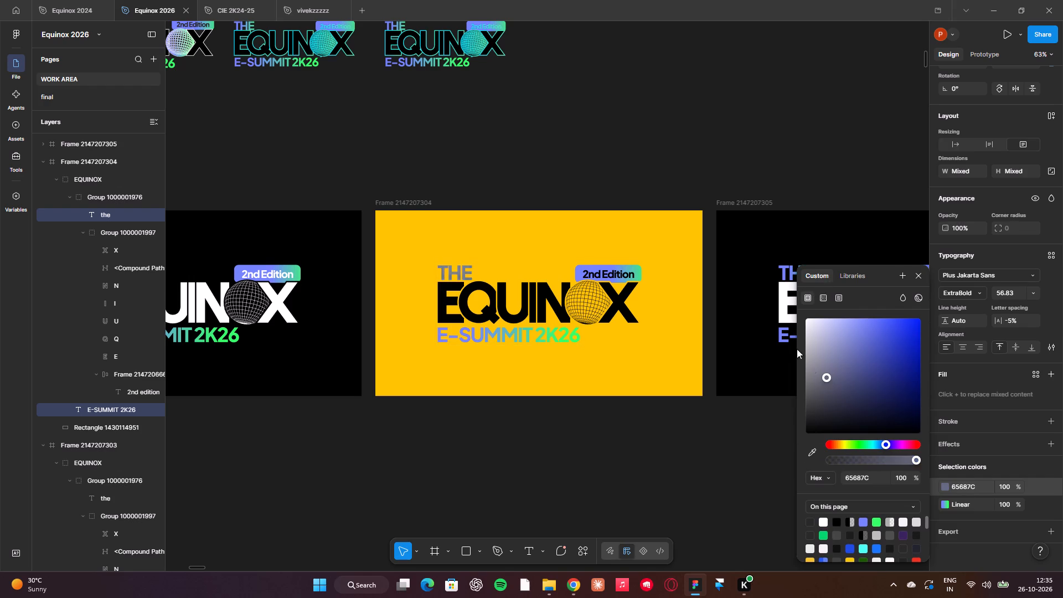
drag(797, 349, 776, 229)
Change the E-SUMMIT 2K26 text in the yellow frame from its linear gradient to solid white.
double_click(561, 331)
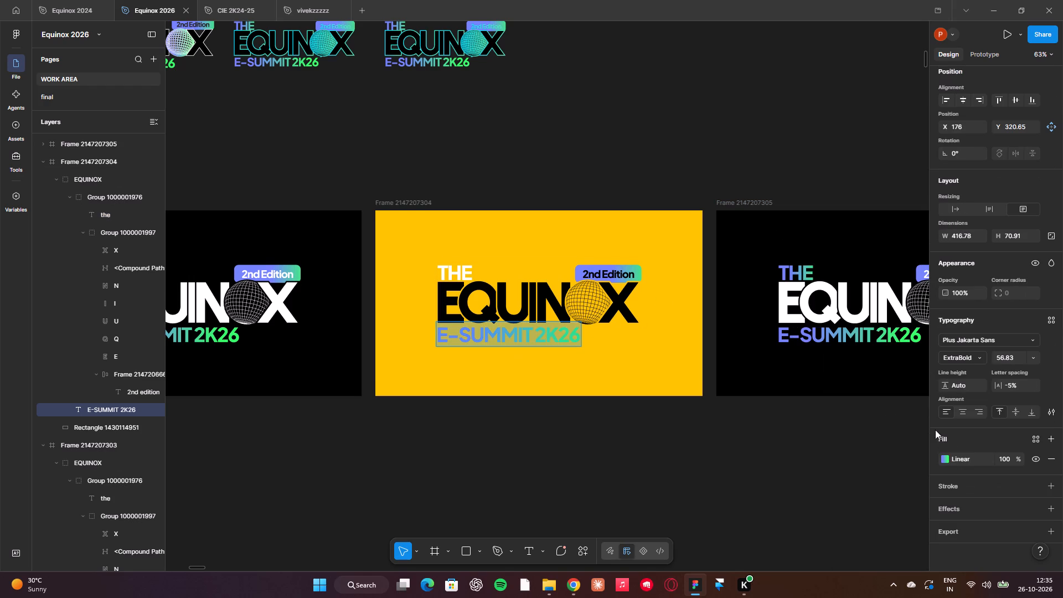
click(942, 462)
click(808, 425)
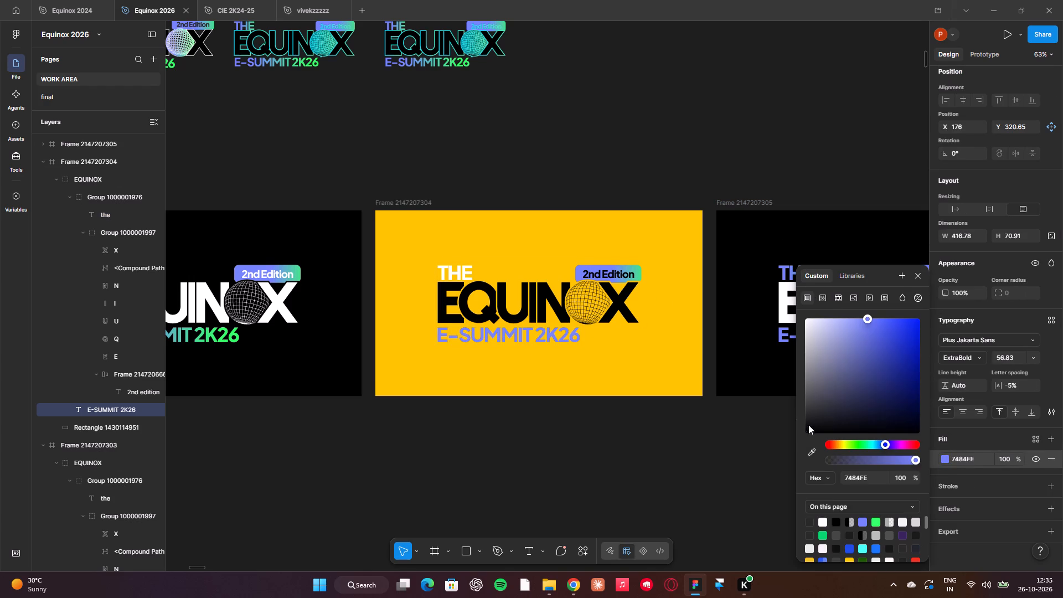
drag(852, 337, 693, 203)
click(652, 429)
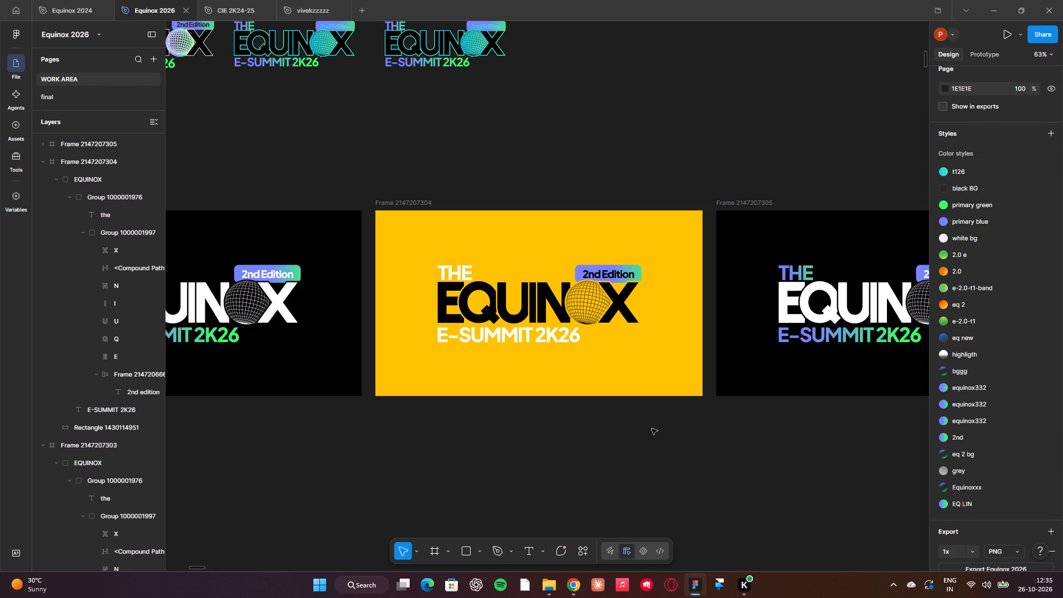
Fill the 2nd Edition badge in the yellow frame with solid white instead of the gradient, keeping its lettering black.
triple_click(629, 273)
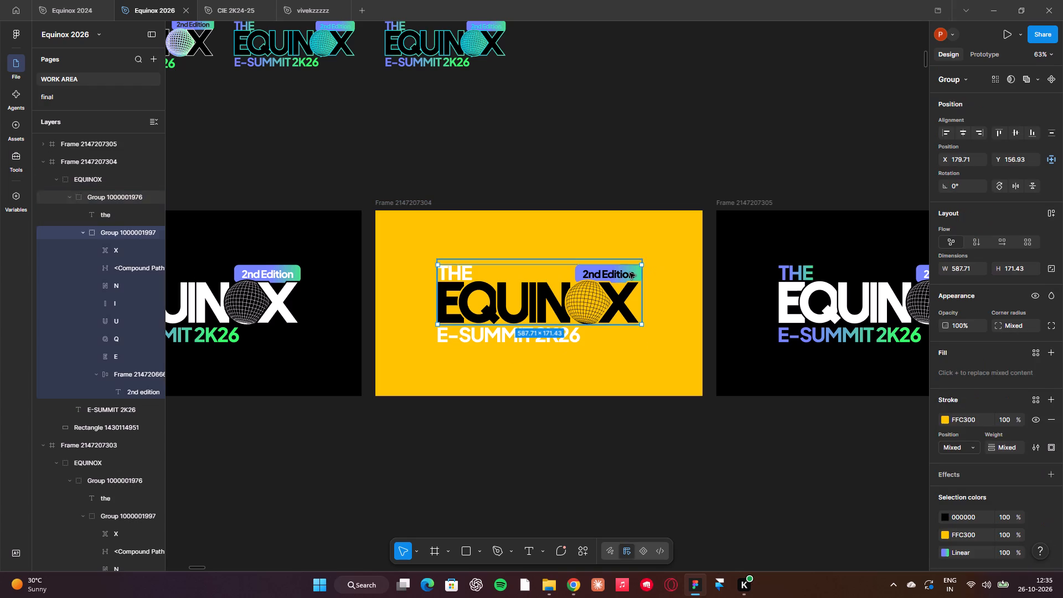
click(638, 275)
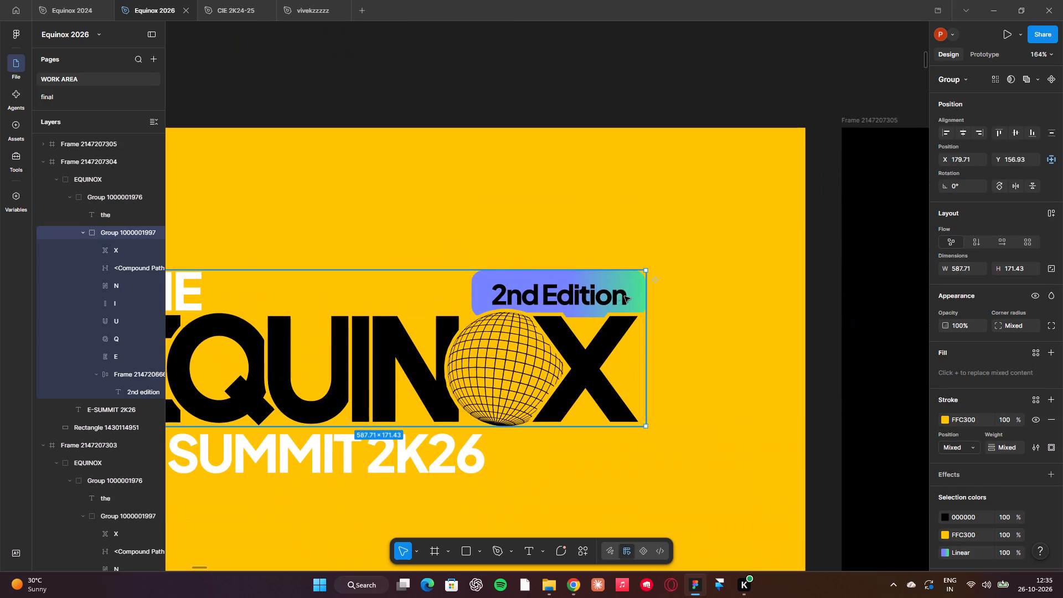
double_click(633, 286)
click(633, 286)
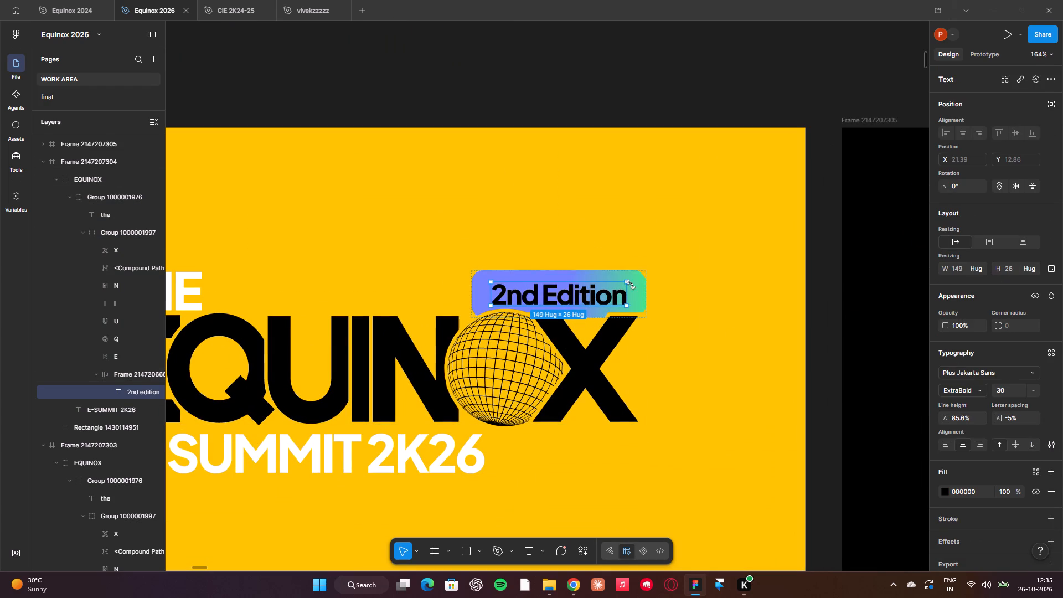
click(631, 285)
click(640, 285)
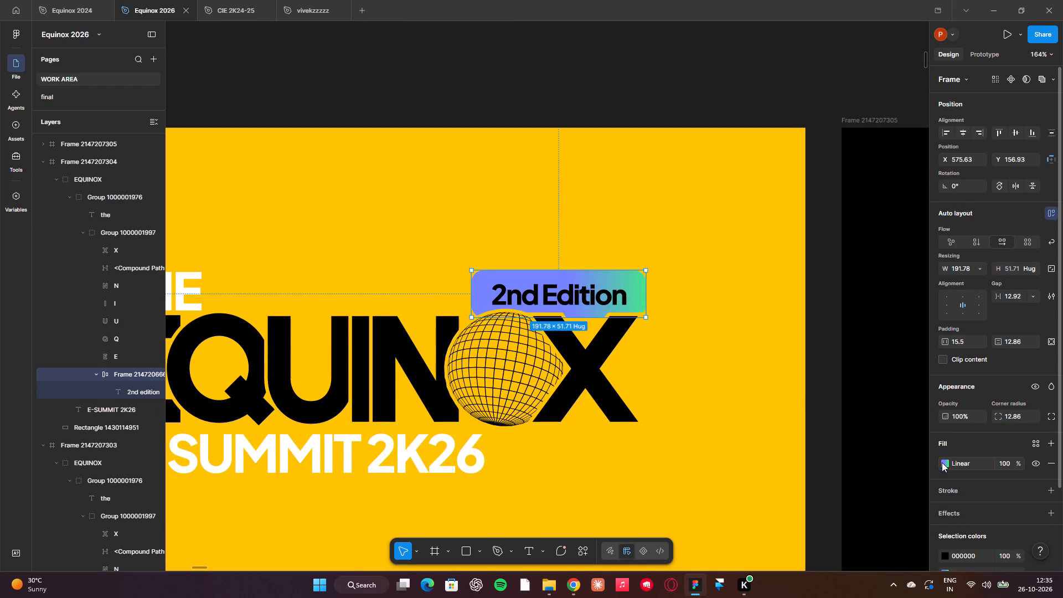
click(942, 462)
click(807, 426)
drag(832, 393, 783, 325)
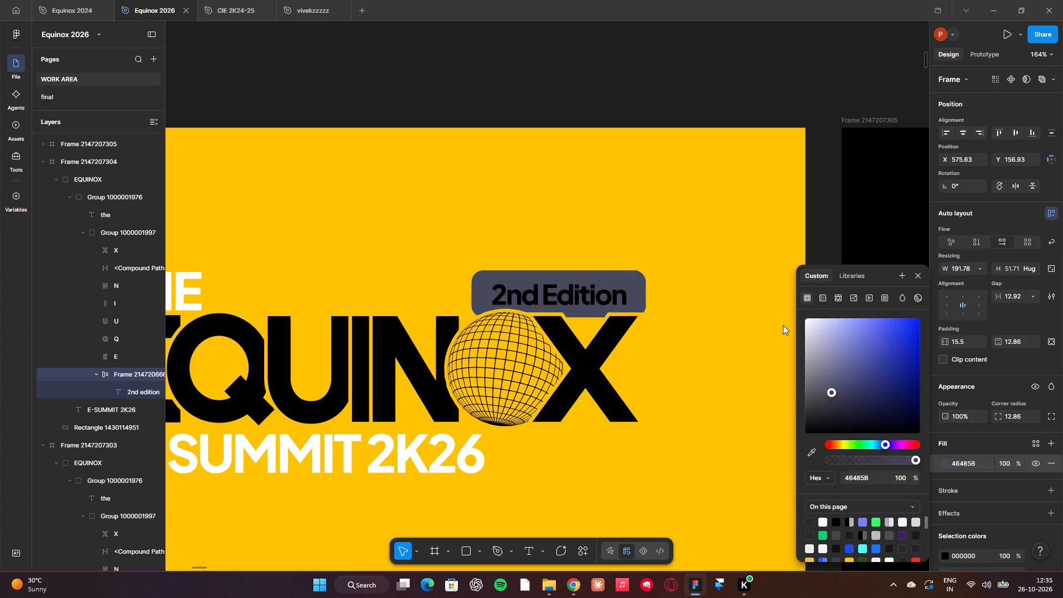
drag(783, 325, 709, 114)
click(674, 78)
click(665, 246)
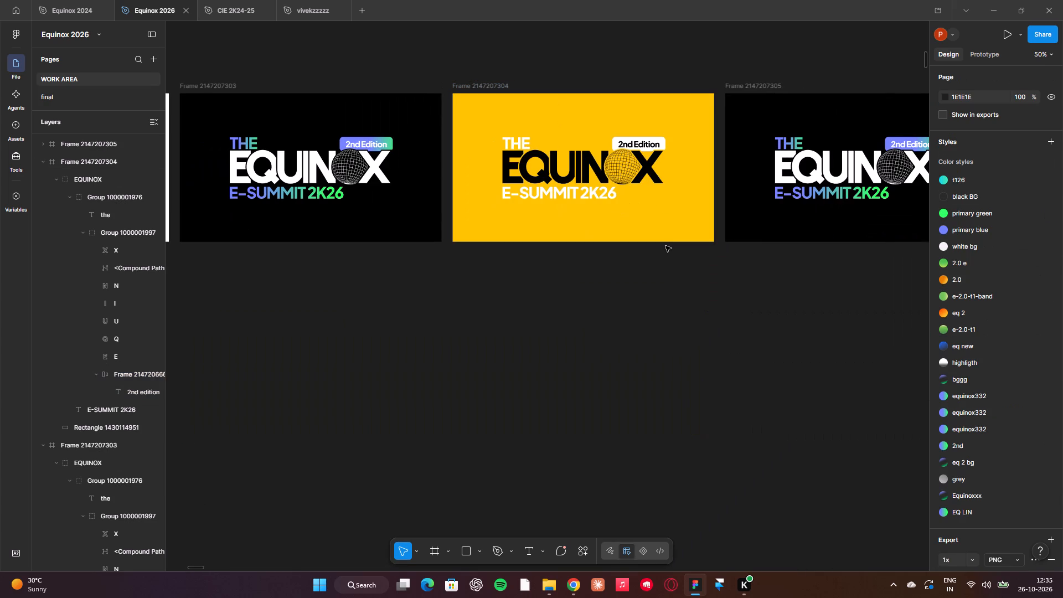
click(665, 288)
scroll(665, 288, left, 2)
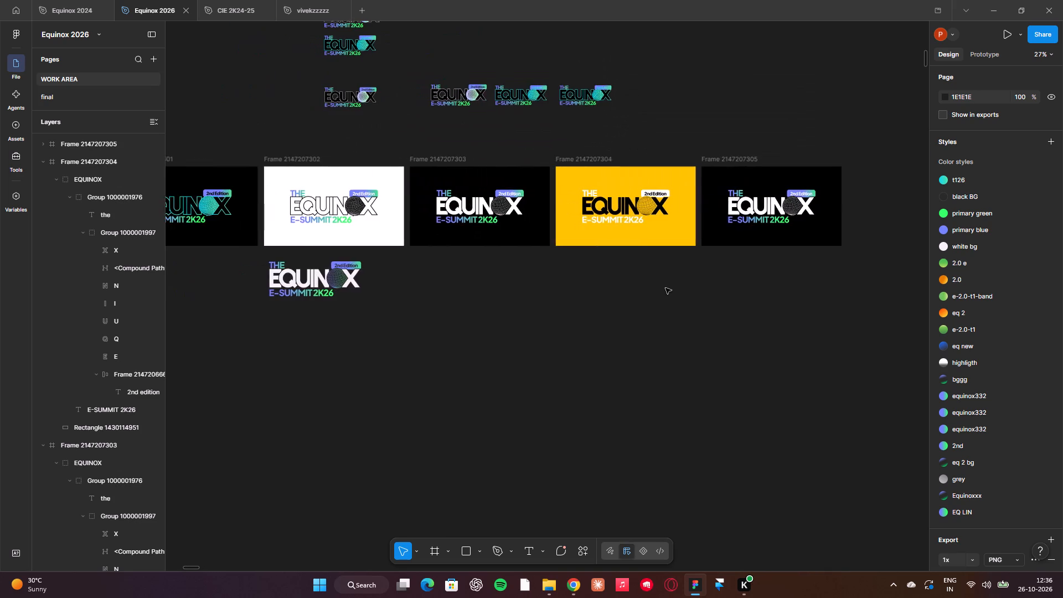
click(563, 161)
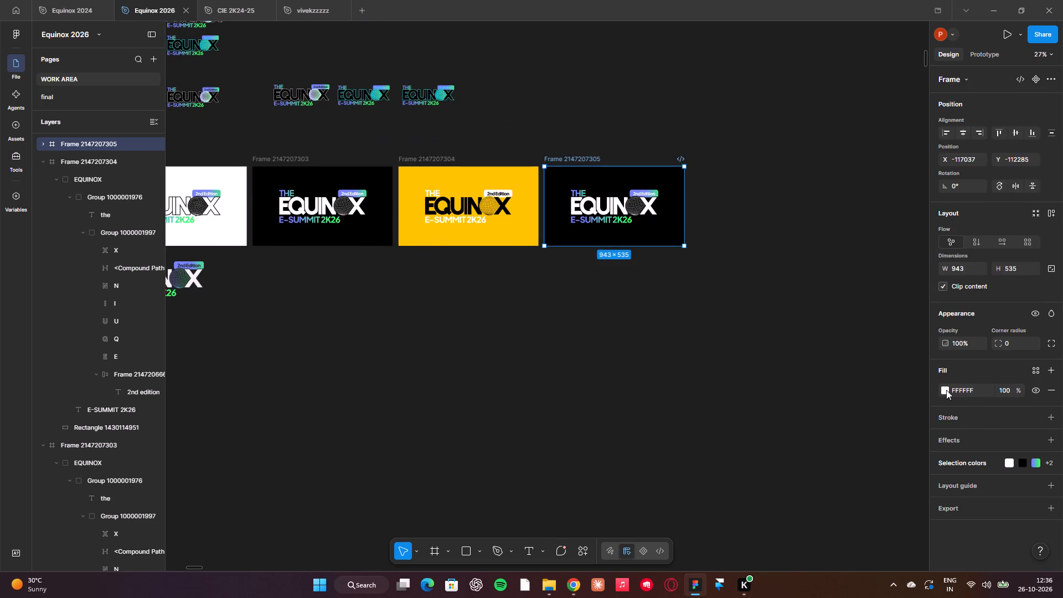
double_click(625, 178)
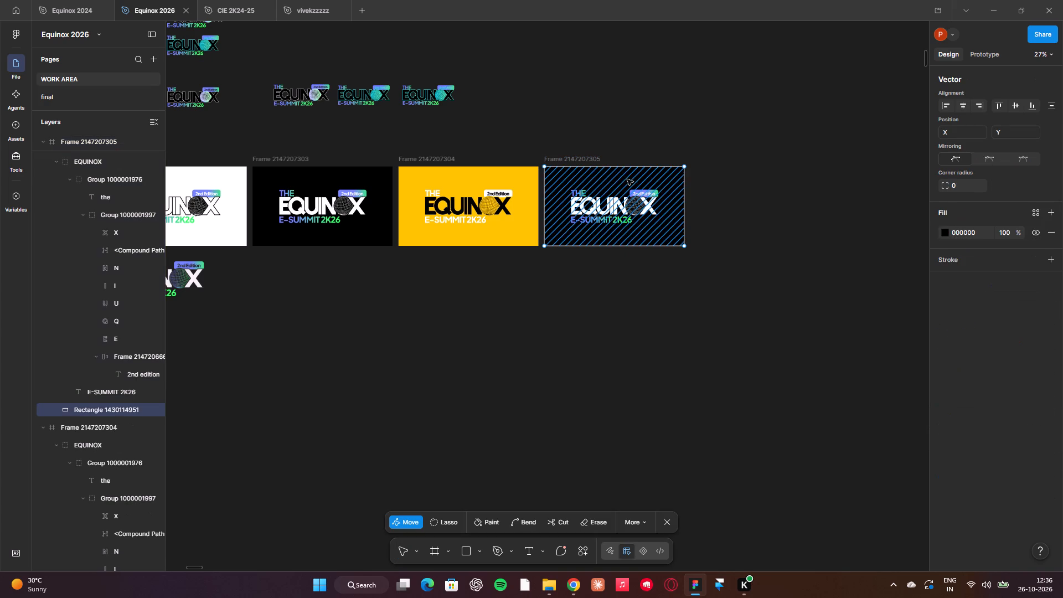
click(788, 256)
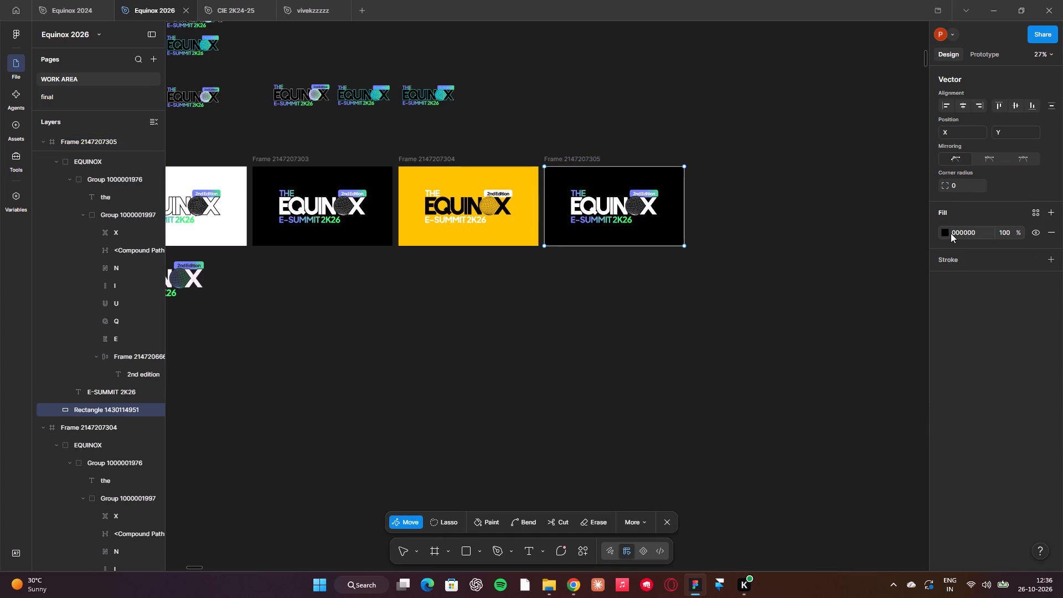
click(947, 233)
click(861, 402)
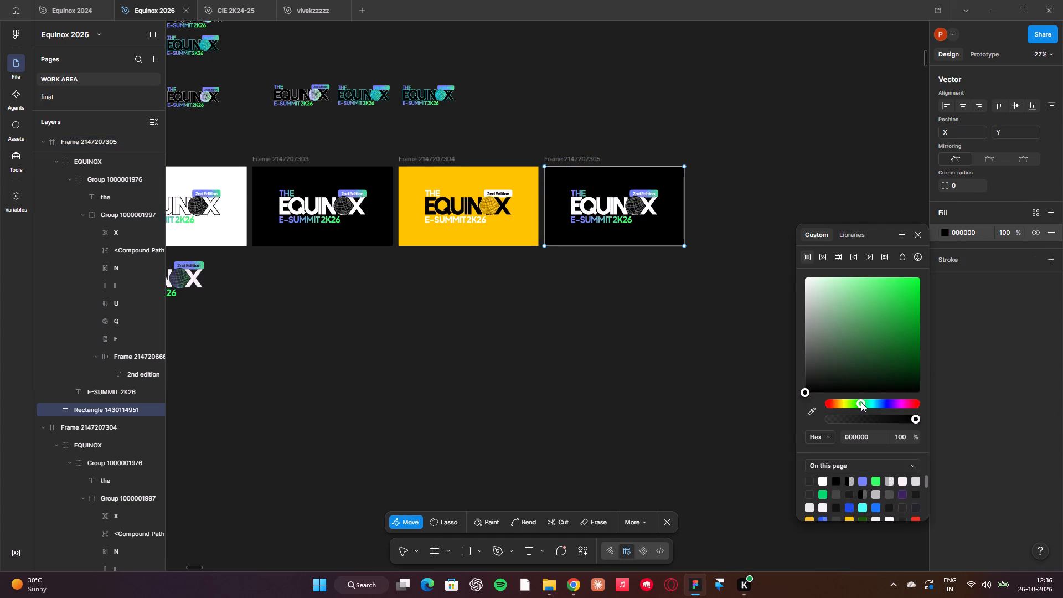
click(873, 331)
drag(899, 326, 957, 193)
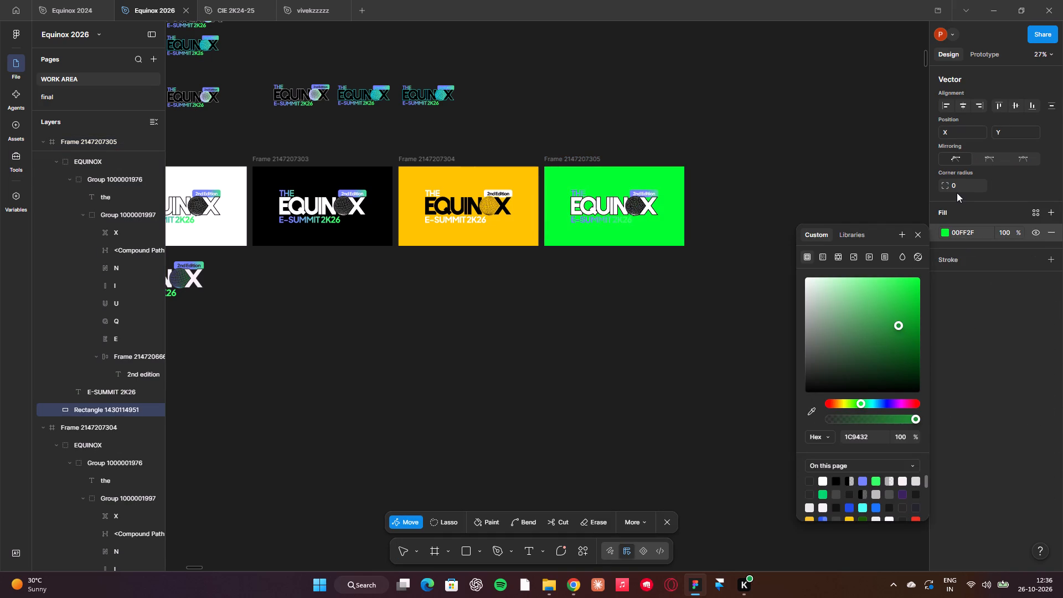
drag(957, 193, 960, 284)
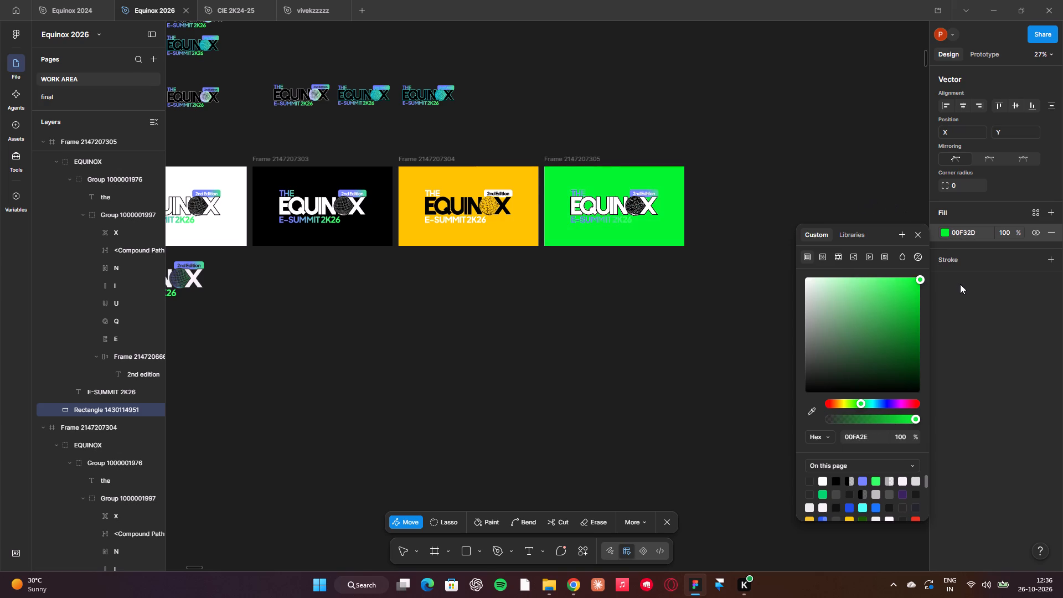
drag(960, 284, 961, 284)
click(877, 404)
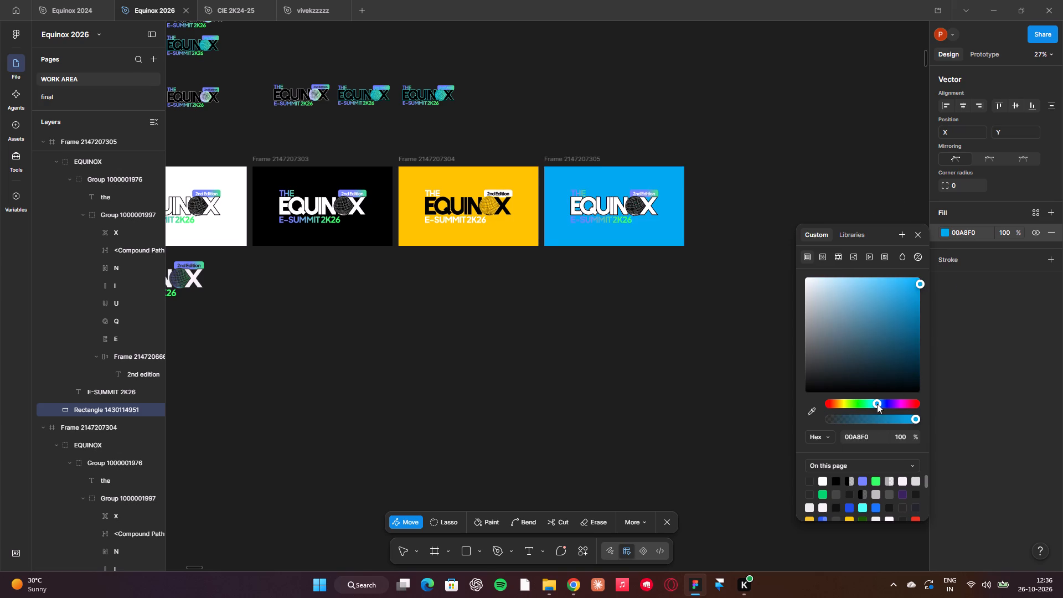
scroll(662, 271, up, 2)
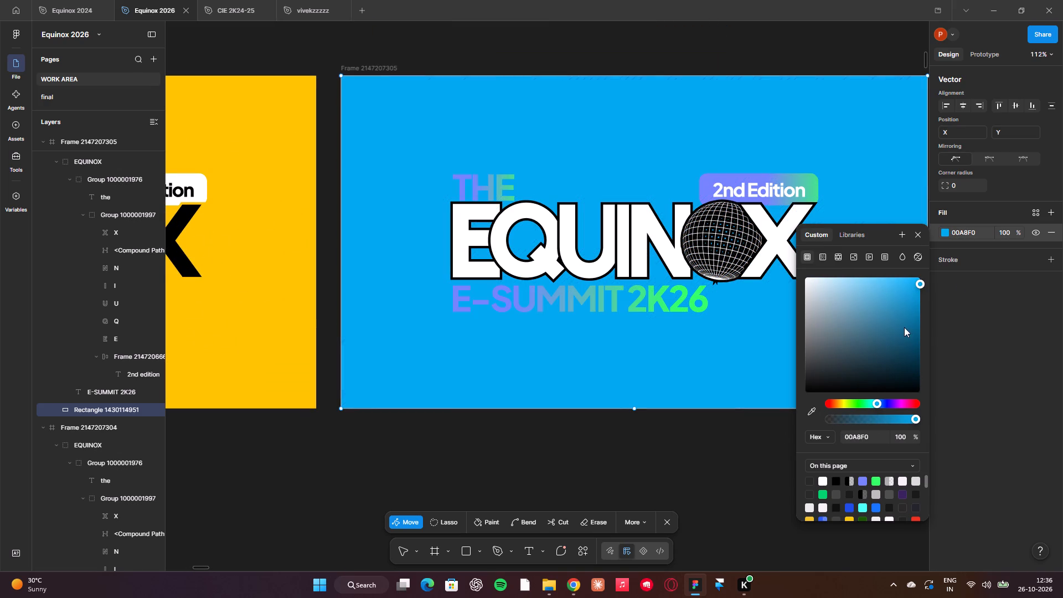
drag(902, 323, 967, 213)
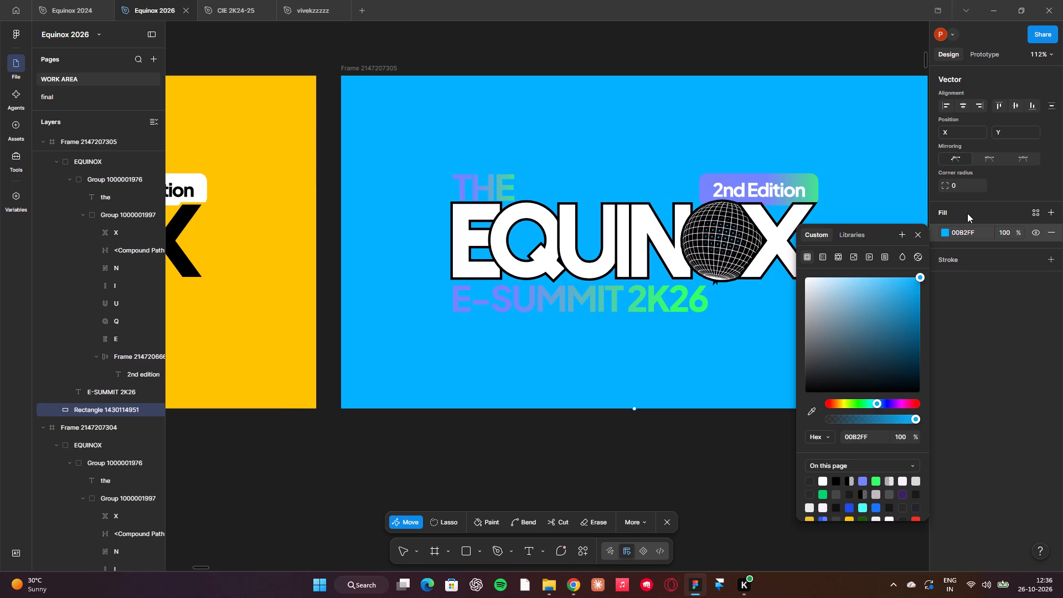
click(607, 494)
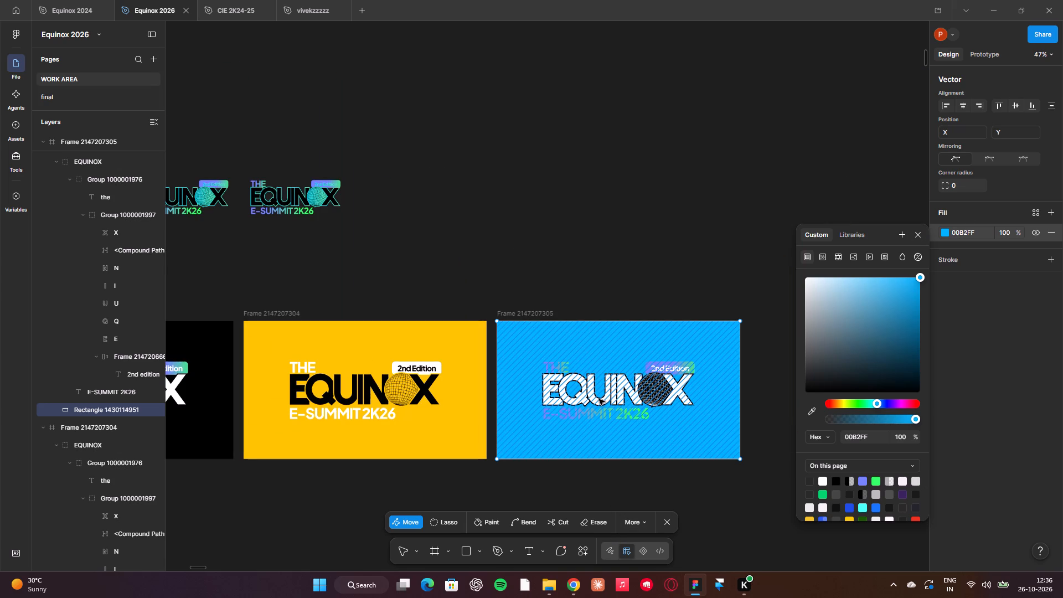
click(599, 399)
double_click(786, 353)
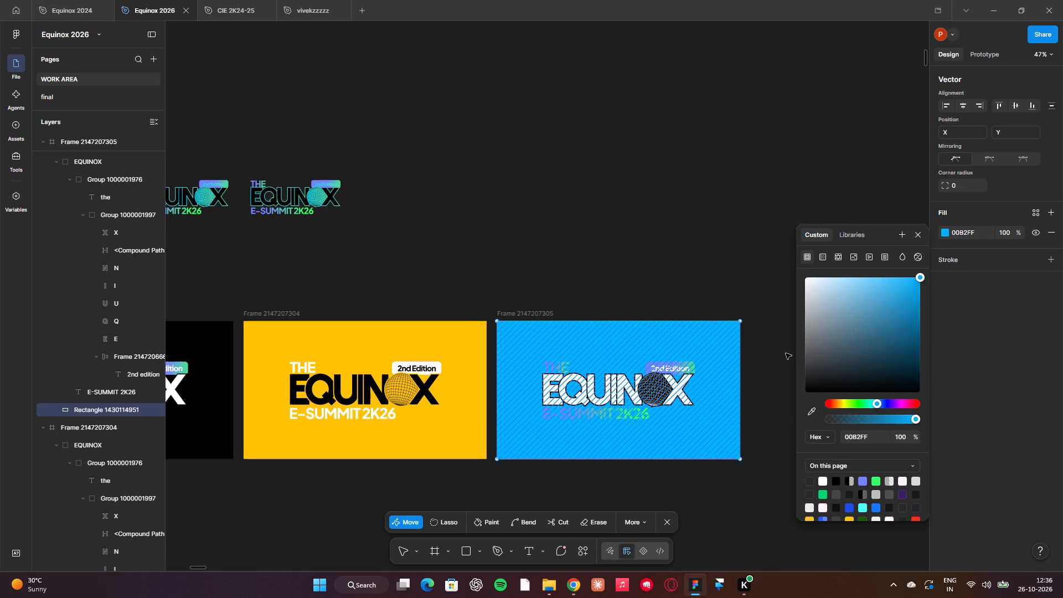
click(741, 413)
click(758, 406)
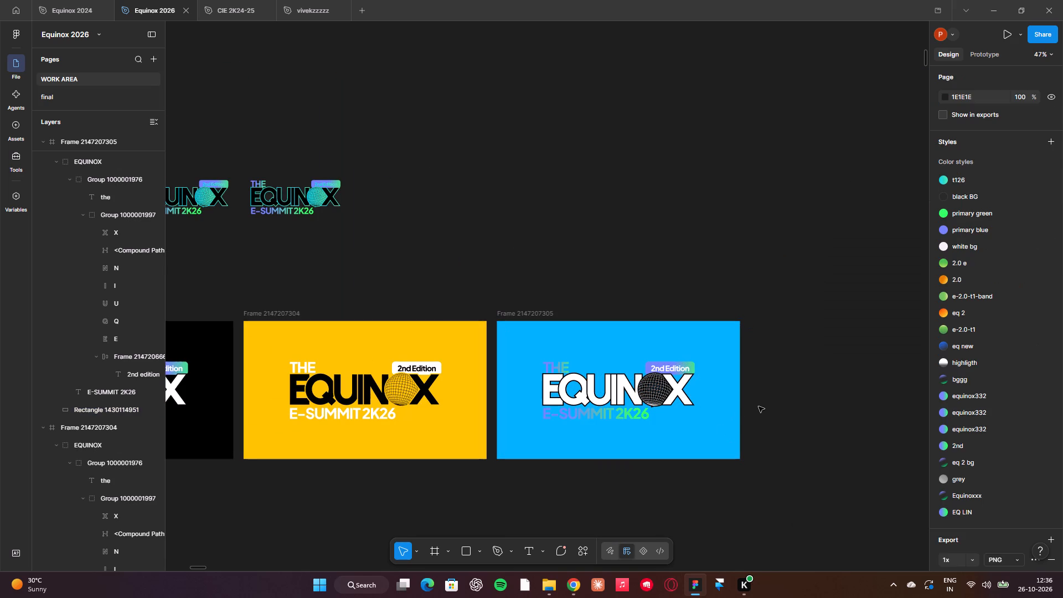
click(630, 397)
scroll(973, 473, down, 2)
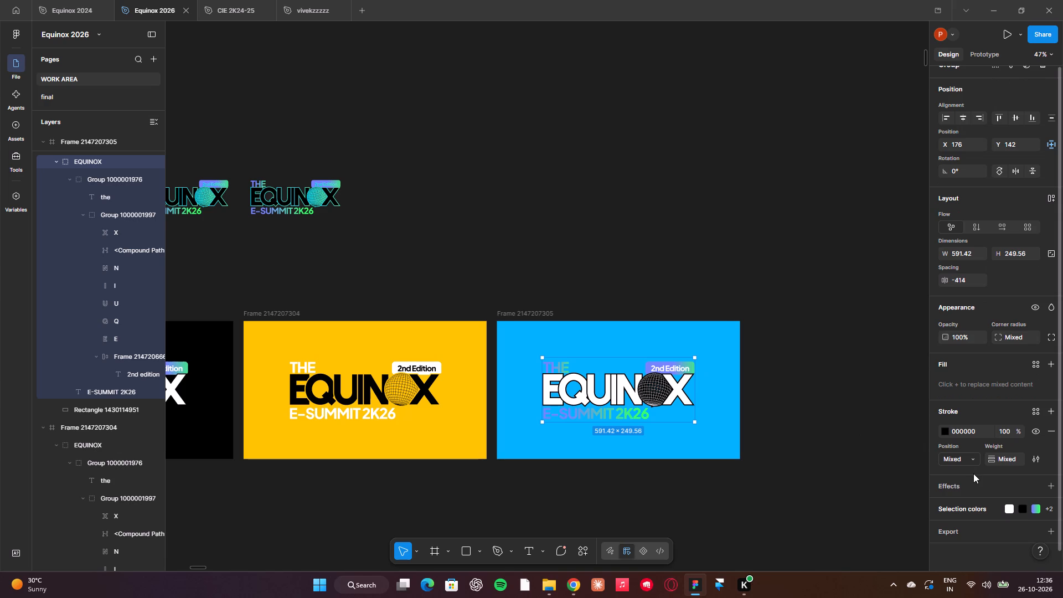
double_click(615, 383)
scroll(615, 383, down, 1)
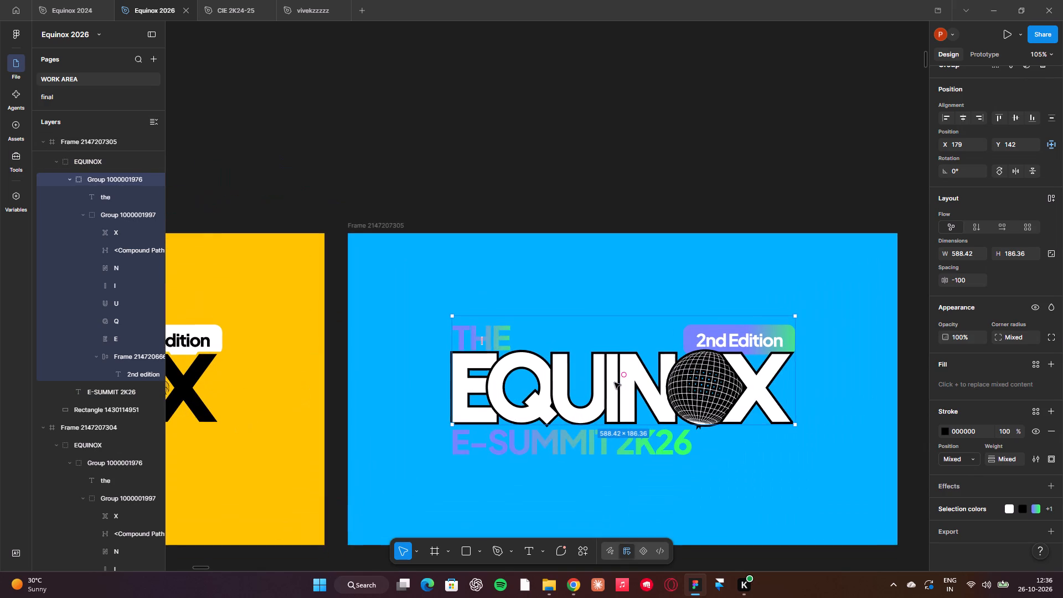
scroll(615, 383, down, 1)
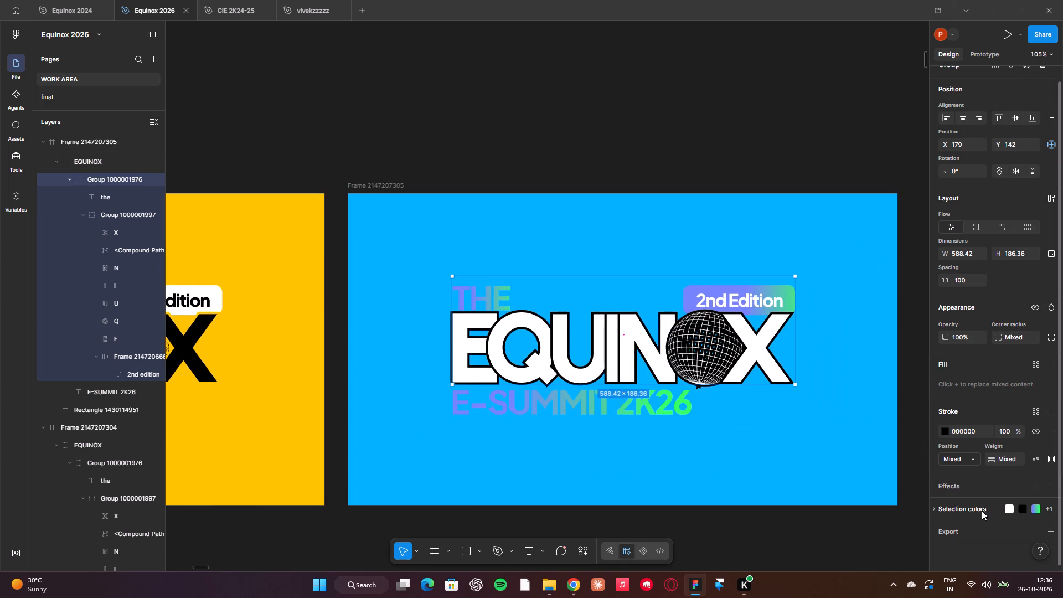
click(982, 511)
scroll(982, 511, down, 1)
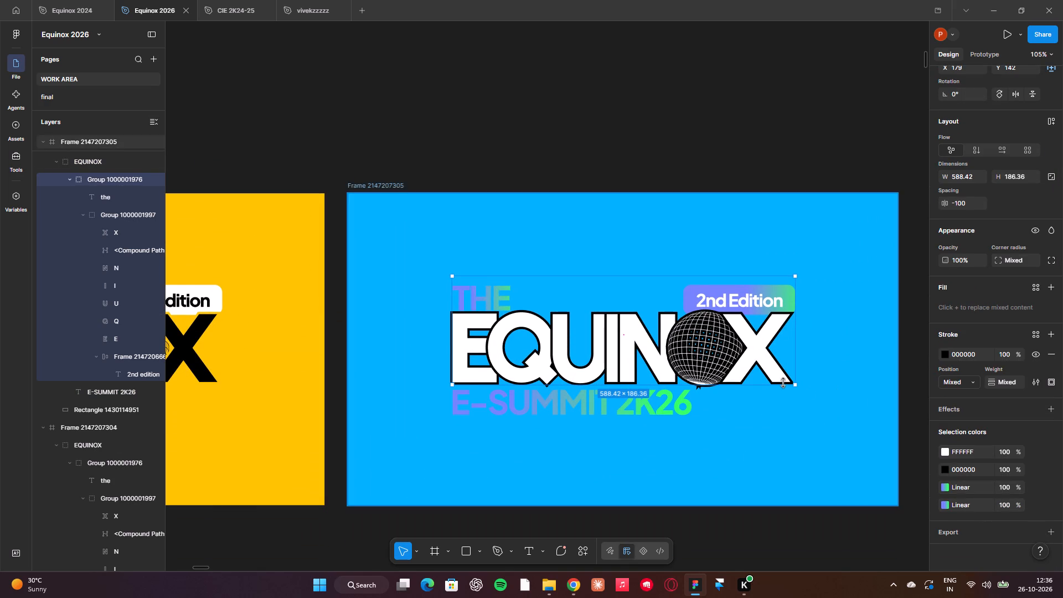
click(946, 466)
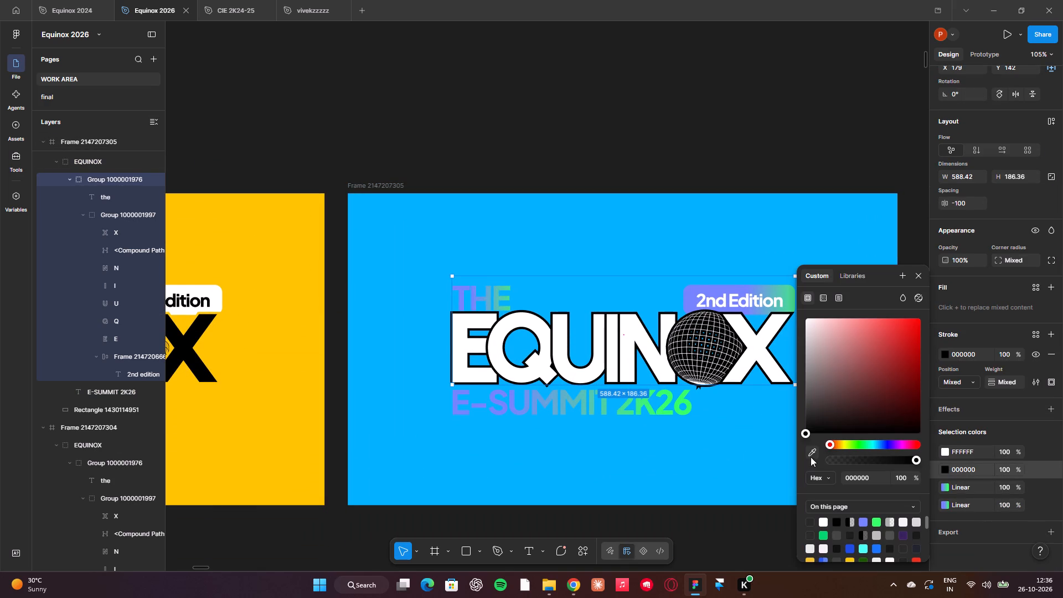
click(815, 450)
click(727, 444)
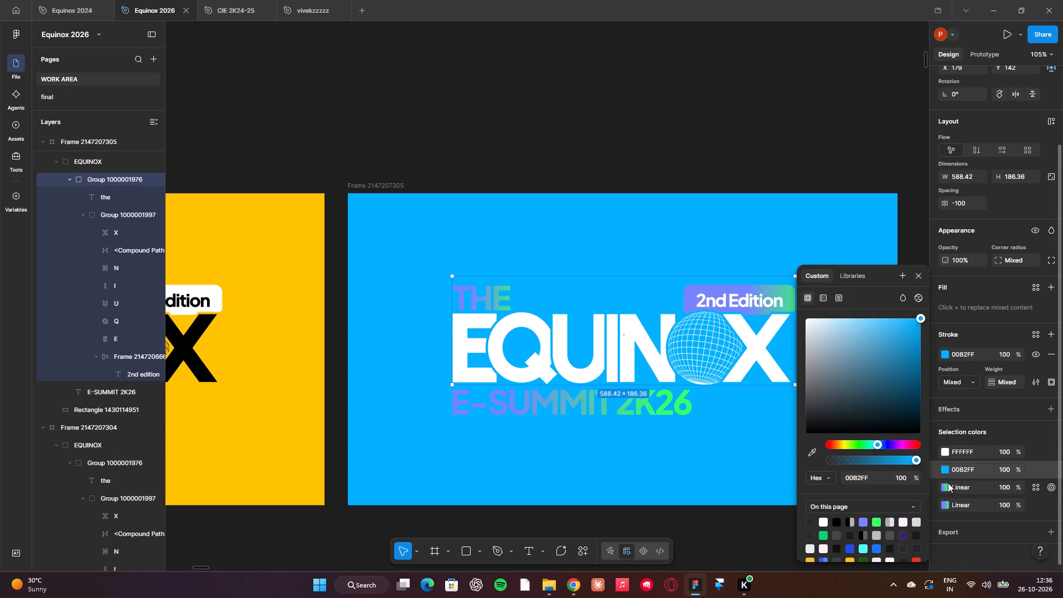
Replace the linear gradients of the THE text and the 2nd Edition badge in the blue frame with solid black 000000.
click(943, 485)
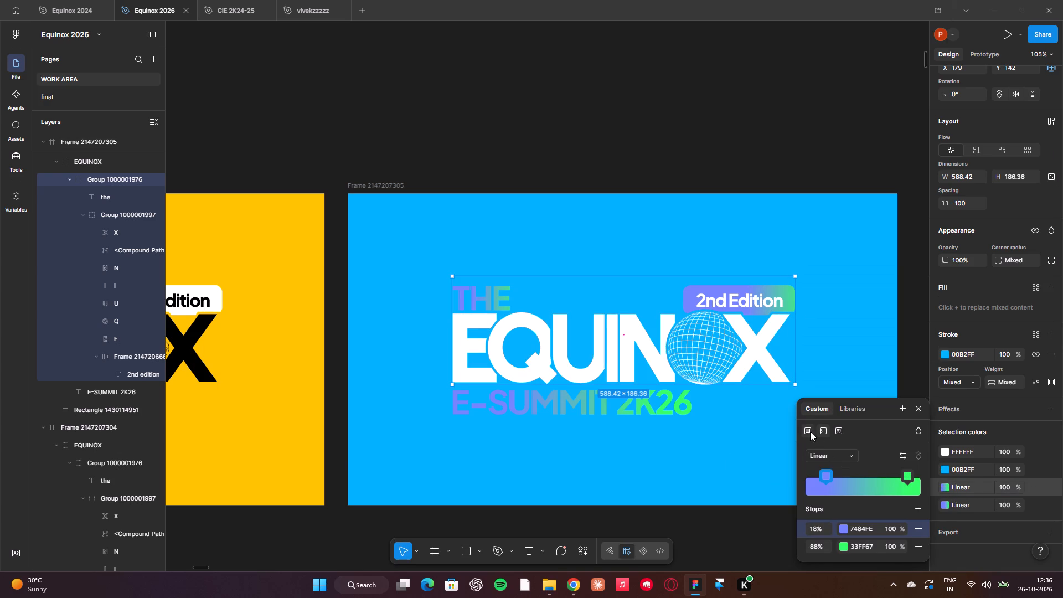
click(809, 431)
drag(832, 329, 618, 229)
drag(854, 343, 730, 517)
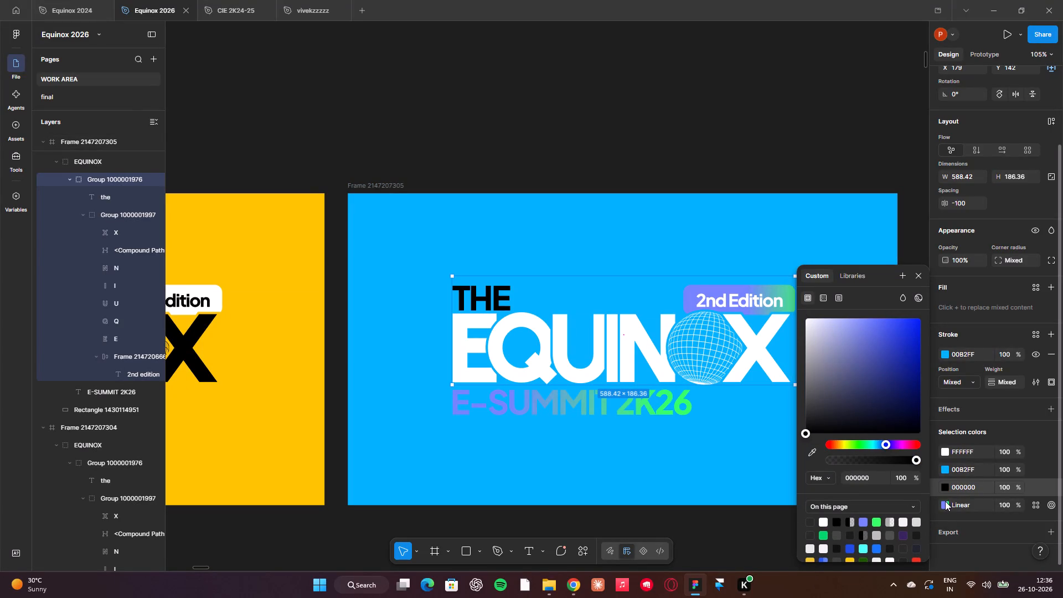
click(946, 504)
click(808, 430)
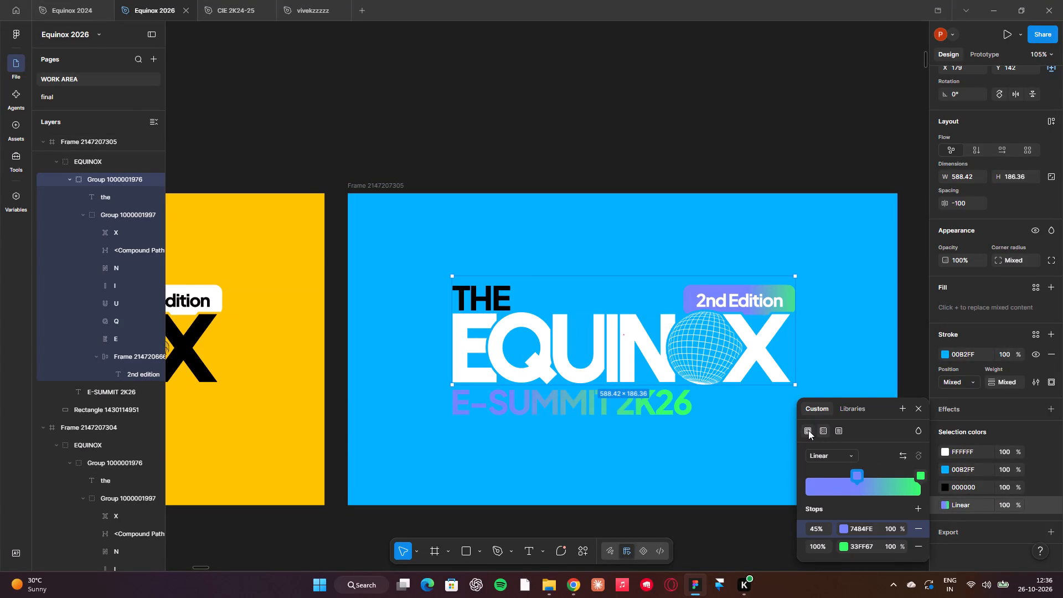
drag(833, 395, 637, 583)
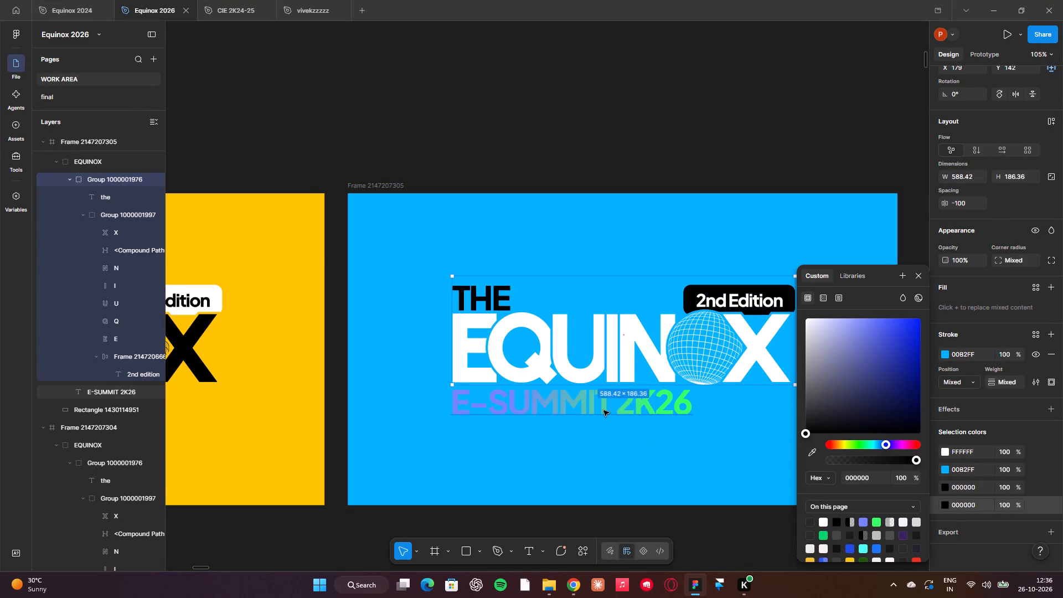
Change the E-SUMMIT 2K26 text in the blue frame from its linear gradient to solid black.
click(603, 408)
click(945, 462)
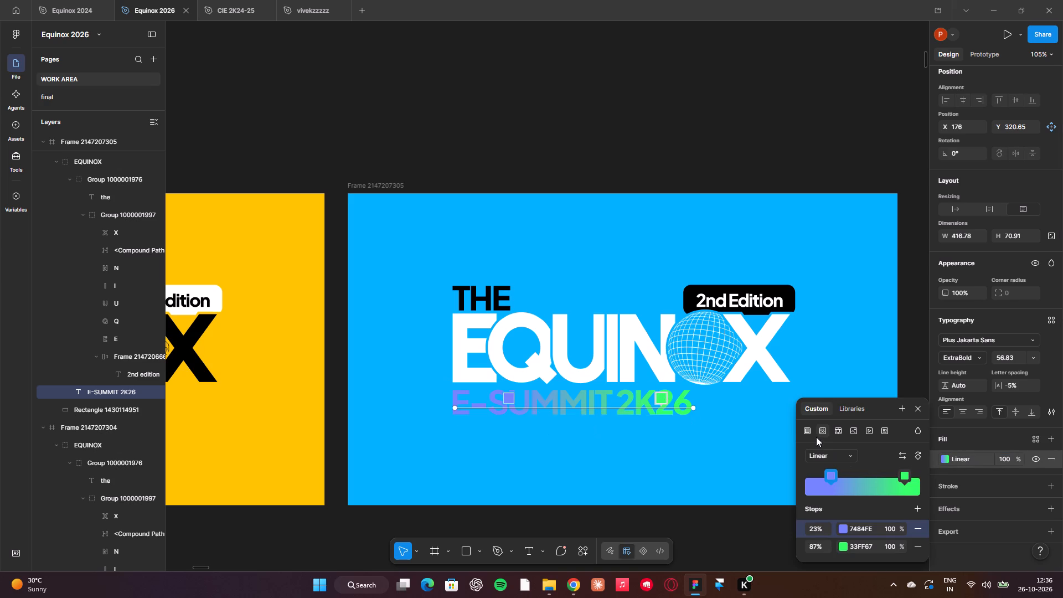
click(810, 432)
drag(838, 391, 534, 597)
click(465, 106)
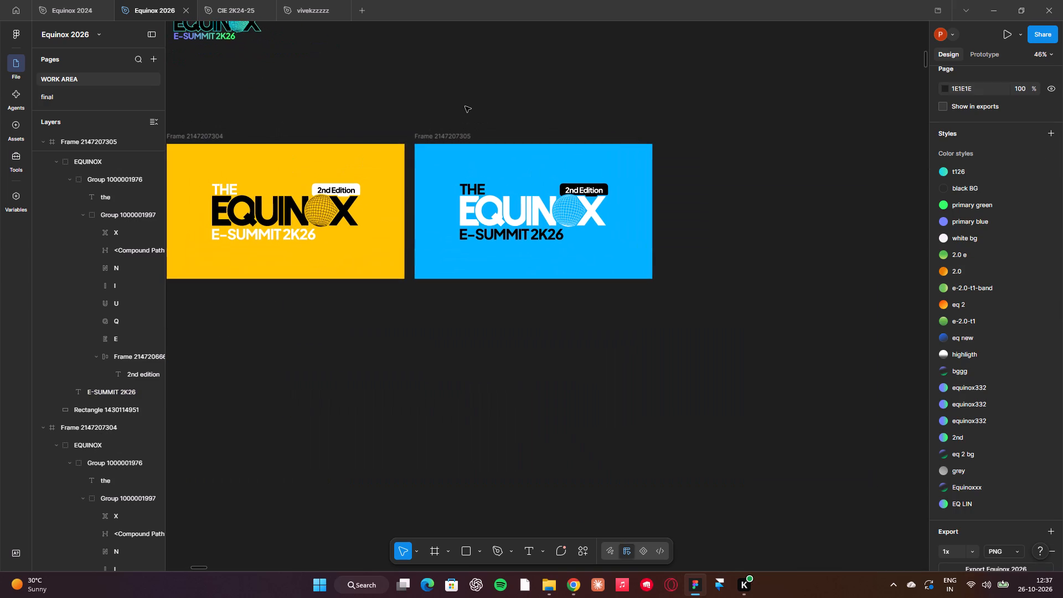
Recolour the fill of the wireframe globe in the blue frame's EQUINOX lettering to black, keeping its blue stroke.
double_click(591, 208)
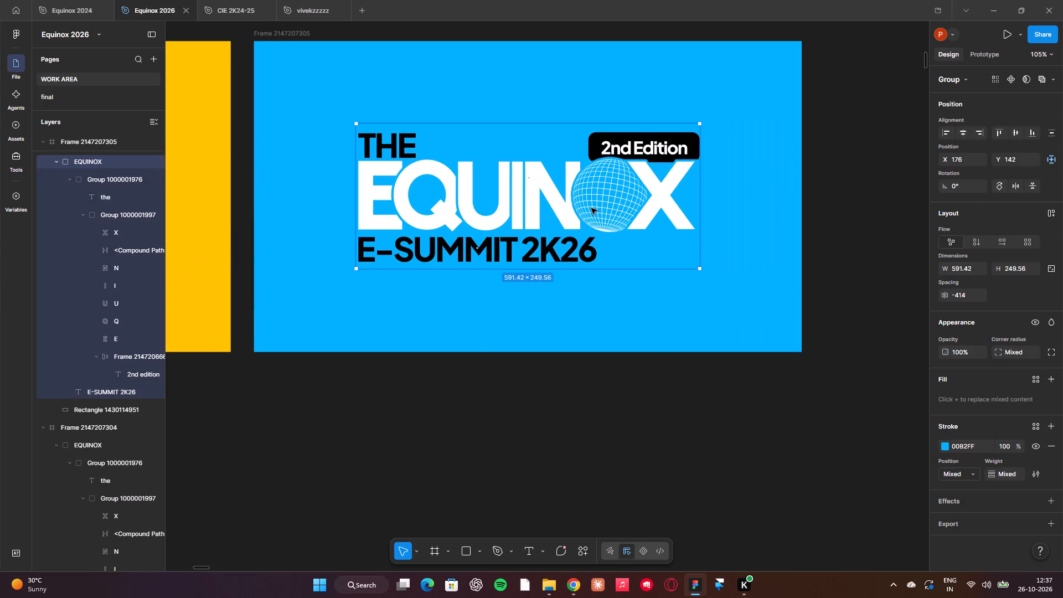
double_click(591, 208)
click(591, 208)
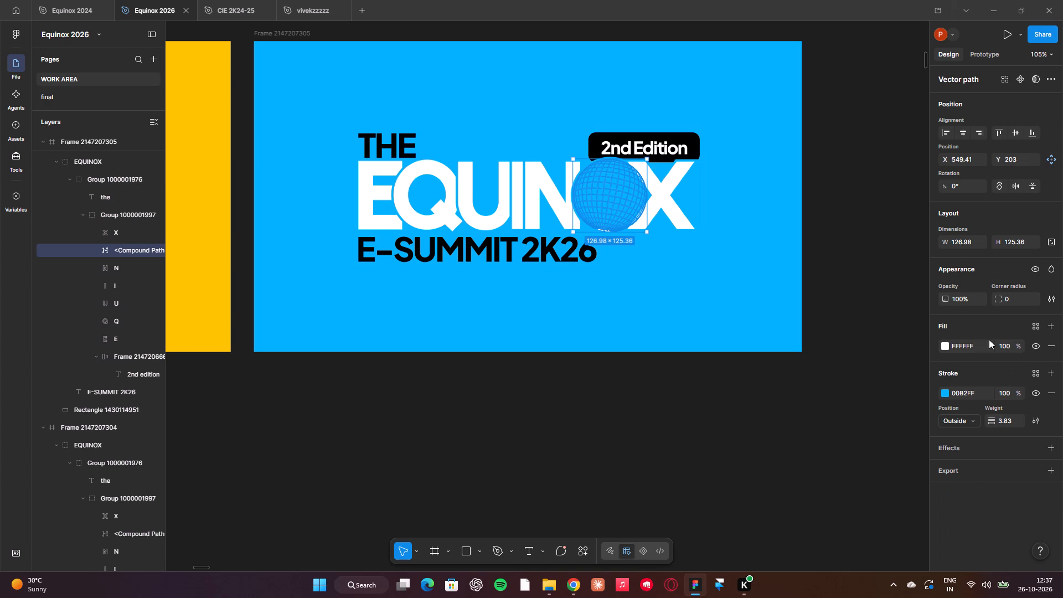
click(943, 343)
drag(848, 363, 671, 597)
click(586, 457)
click(586, 457)
scroll(586, 457, right, 1)
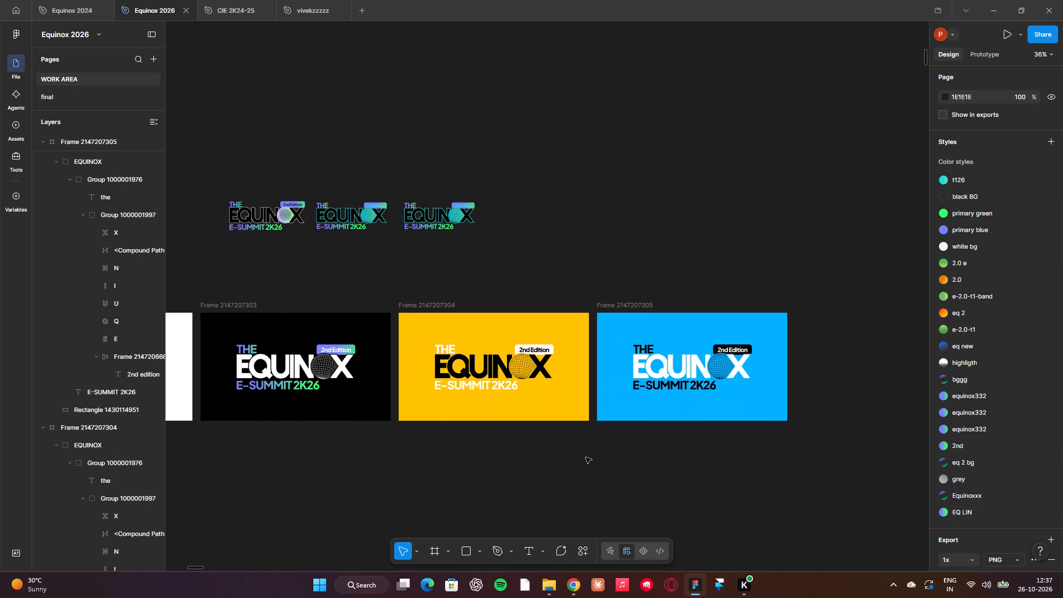
scroll(586, 457, right, 1)
scroll(586, 457, left, 1)
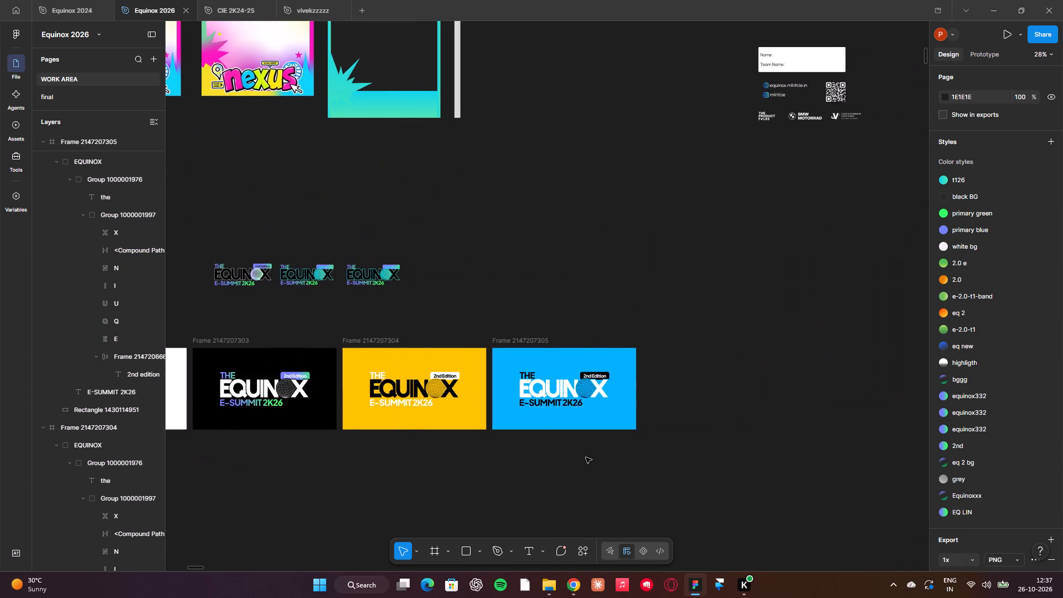
scroll(586, 457, right, 1)
scroll(586, 457, down, 1)
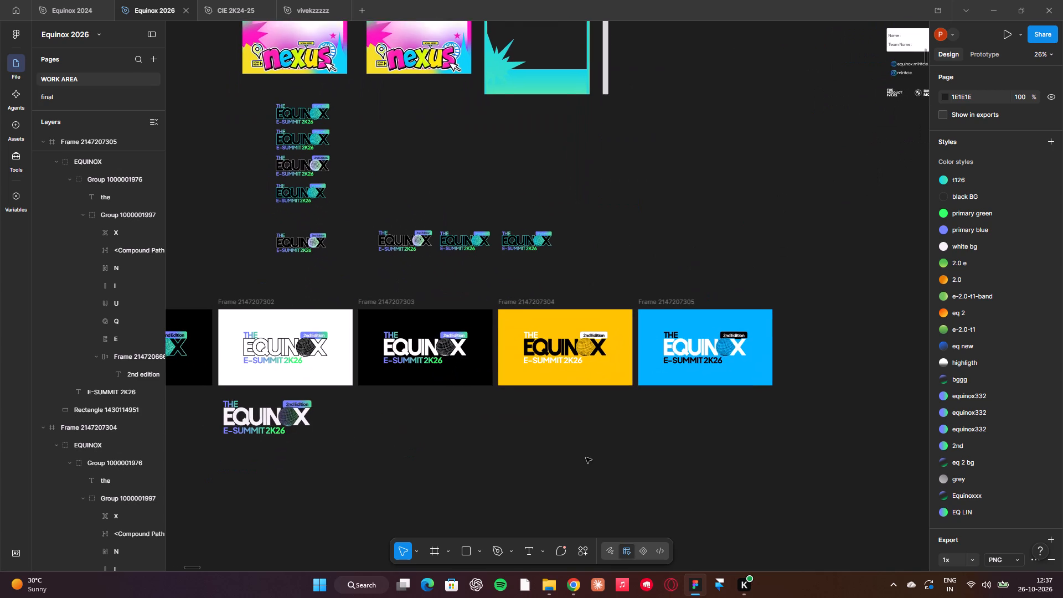
scroll(586, 457, left, 1)
click(609, 287)
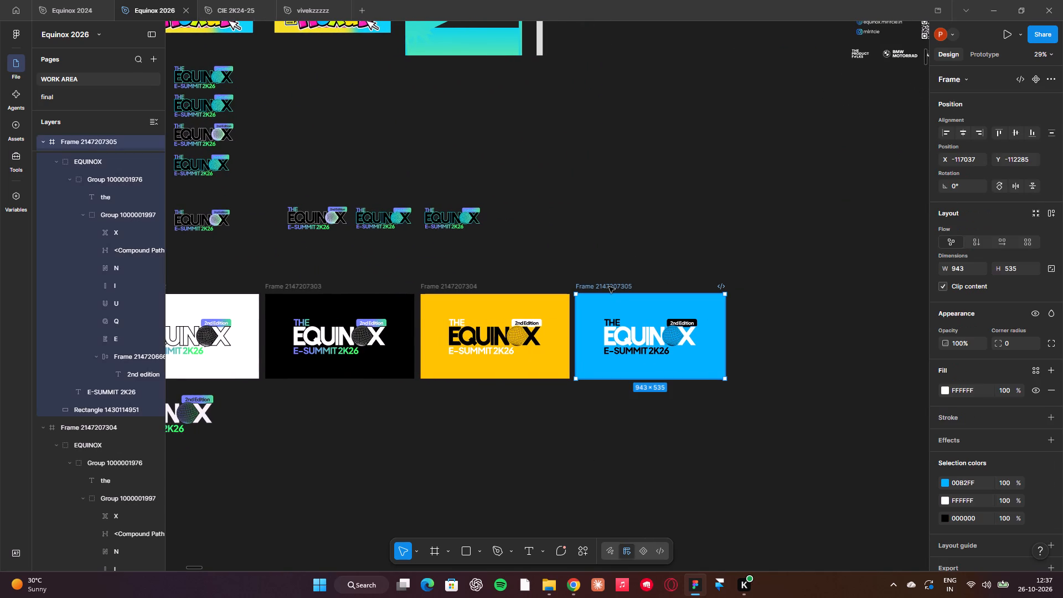
key(ctrl+d)
scroll(609, 287, left, 2)
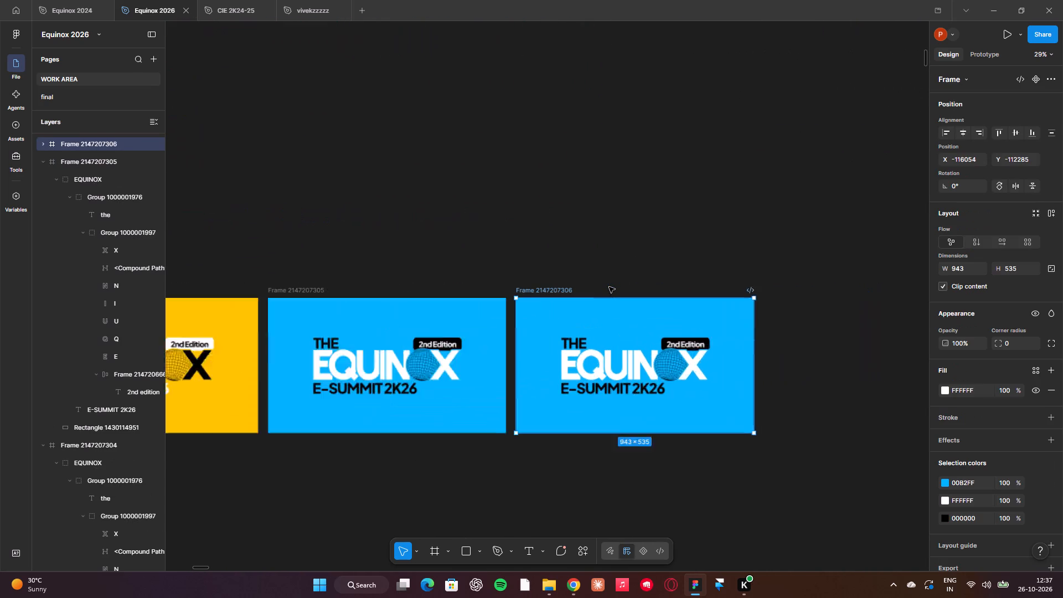
scroll(609, 287, left, 1)
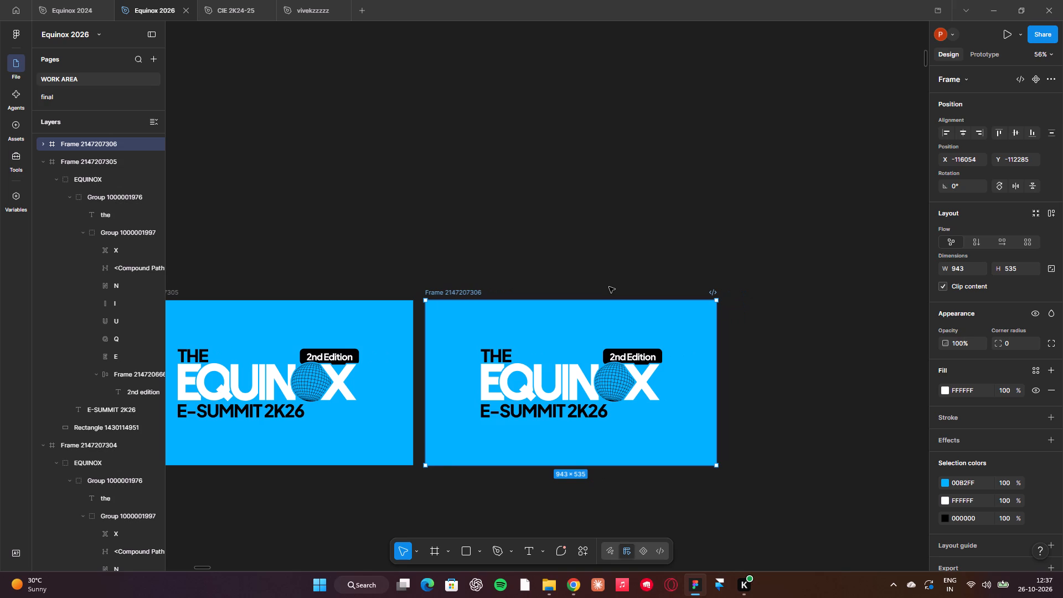
Close the Figma window.
click(1060, 4)
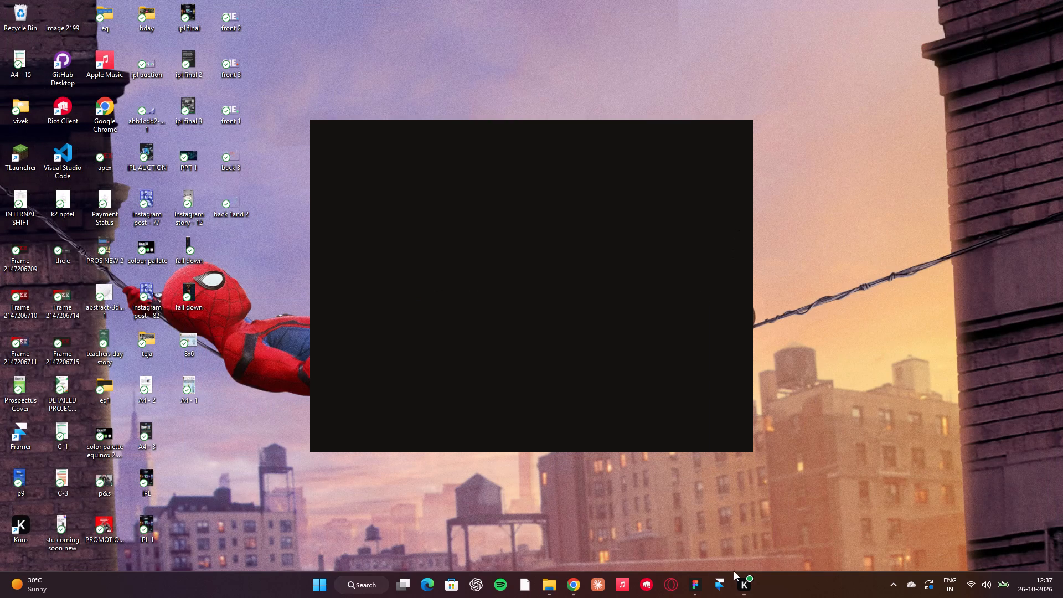